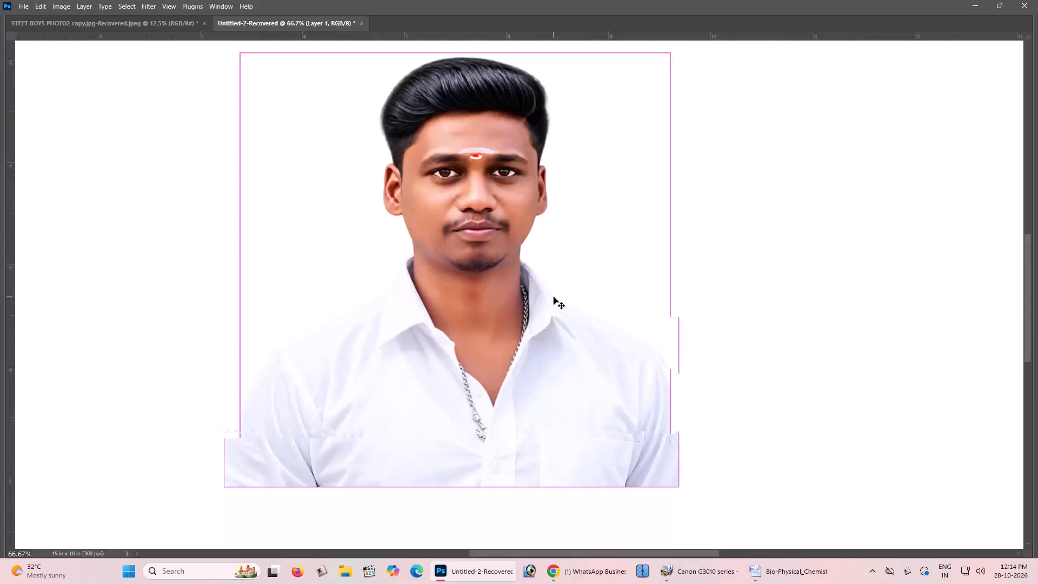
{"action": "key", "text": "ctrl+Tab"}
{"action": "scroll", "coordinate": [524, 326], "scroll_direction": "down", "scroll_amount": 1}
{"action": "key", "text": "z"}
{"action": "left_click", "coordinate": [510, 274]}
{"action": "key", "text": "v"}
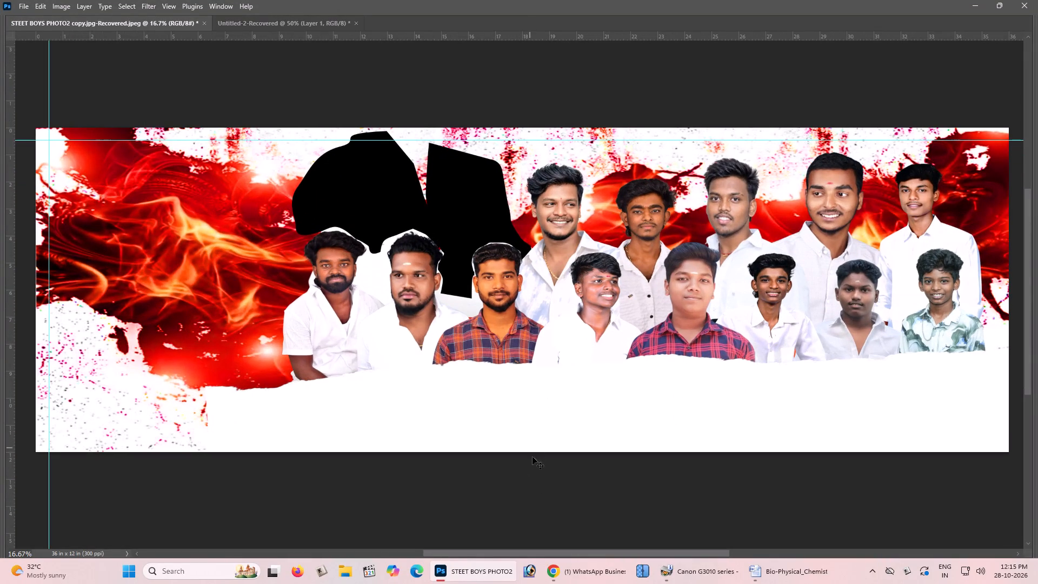
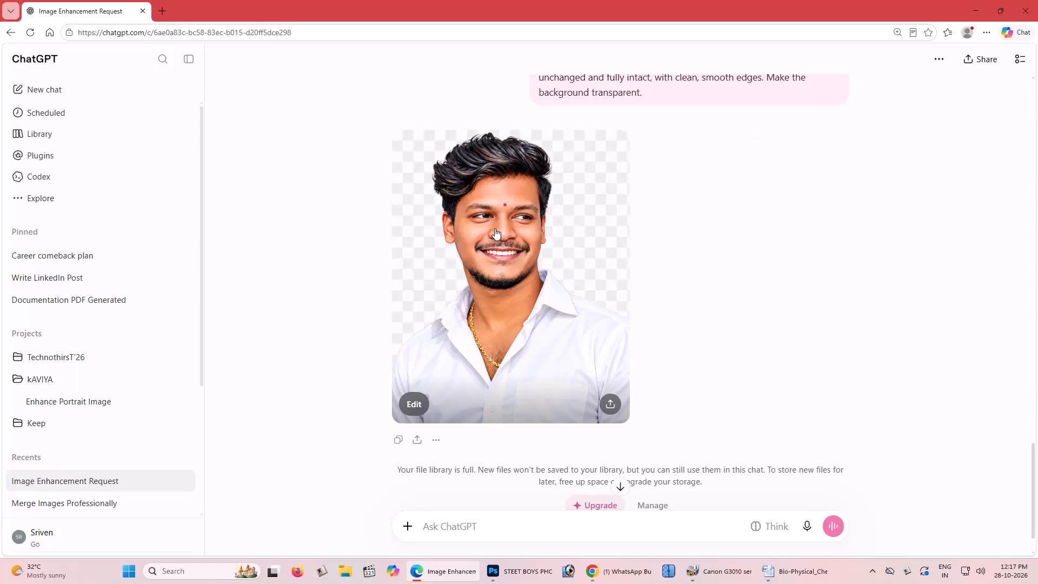
Copy the enlarged background-free portrait of the gold-chained man and paste it into the Untitled-2-Recovered document in Photoshop.
{"action": "right_click", "coordinate": [495, 230]}
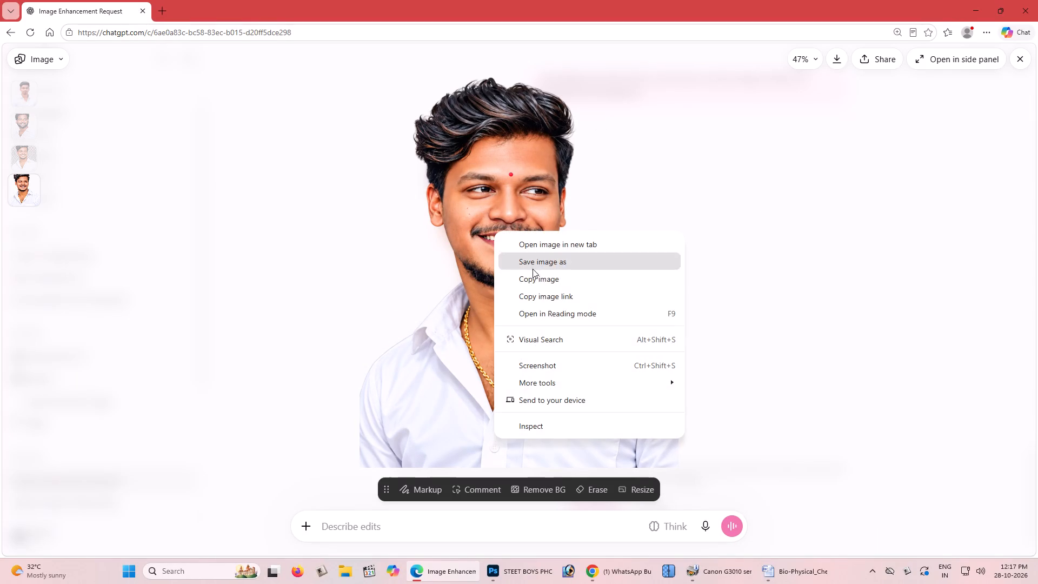
{"action": "left_click", "coordinate": [533, 275]}
{"action": "right_click", "coordinate": [514, 211]}
{"action": "left_click", "coordinate": [540, 266]}
{"action": "right_click", "coordinate": [522, 223]}
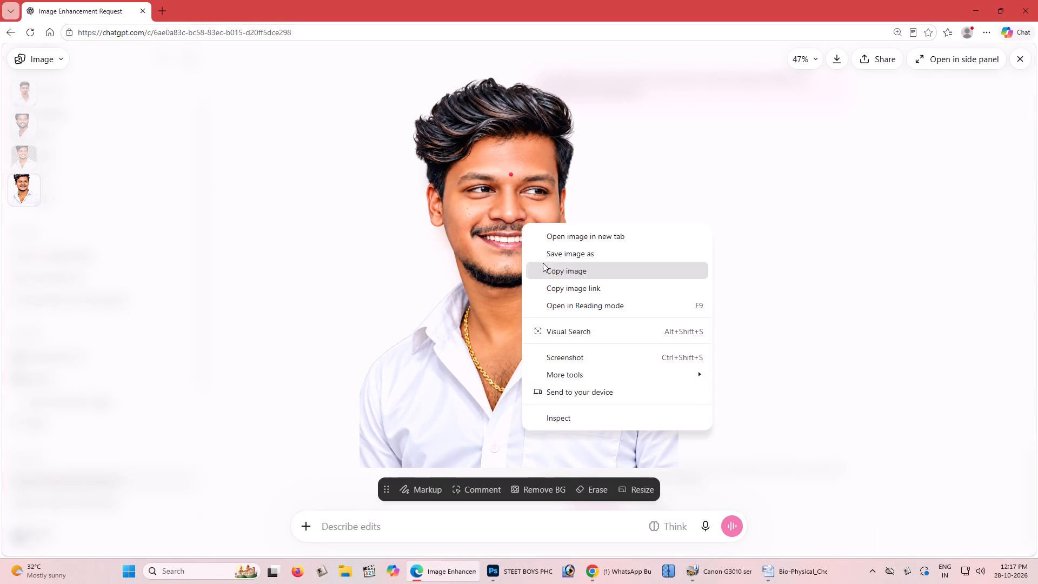
{"action": "left_click", "coordinate": [546, 270]}
{"action": "right_click", "coordinate": [528, 254]}
{"action": "left_click", "coordinate": [553, 297]}
{"action": "right_click", "coordinate": [527, 258]}
{"action": "left_click", "coordinate": [558, 302]}
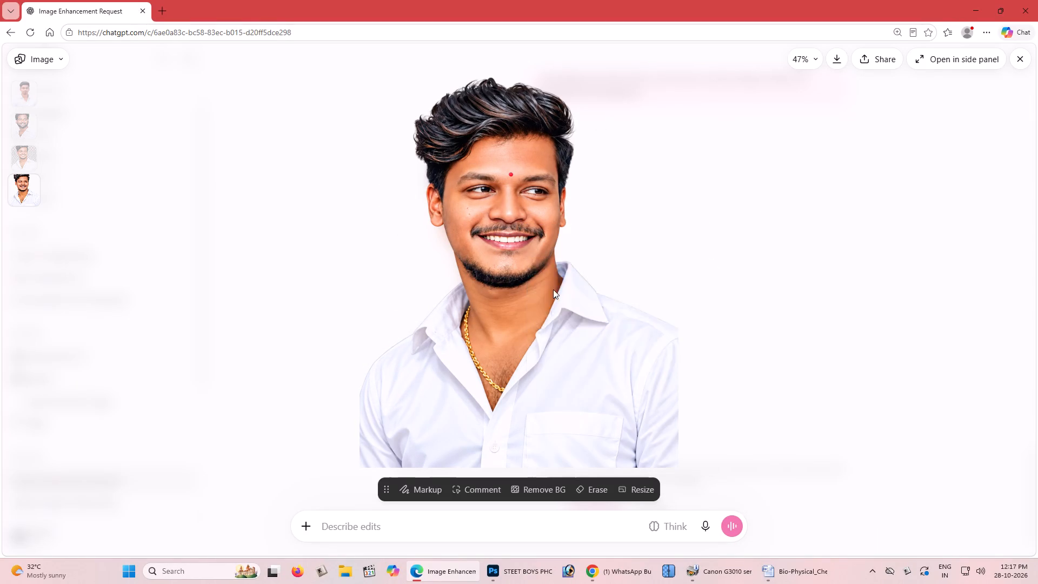
{"action": "key", "text": "alt+Tab"}
{"action": "left_click", "coordinate": [411, 302], "text": "alt"}
{"action": "key", "text": "ctrl+Tab"}
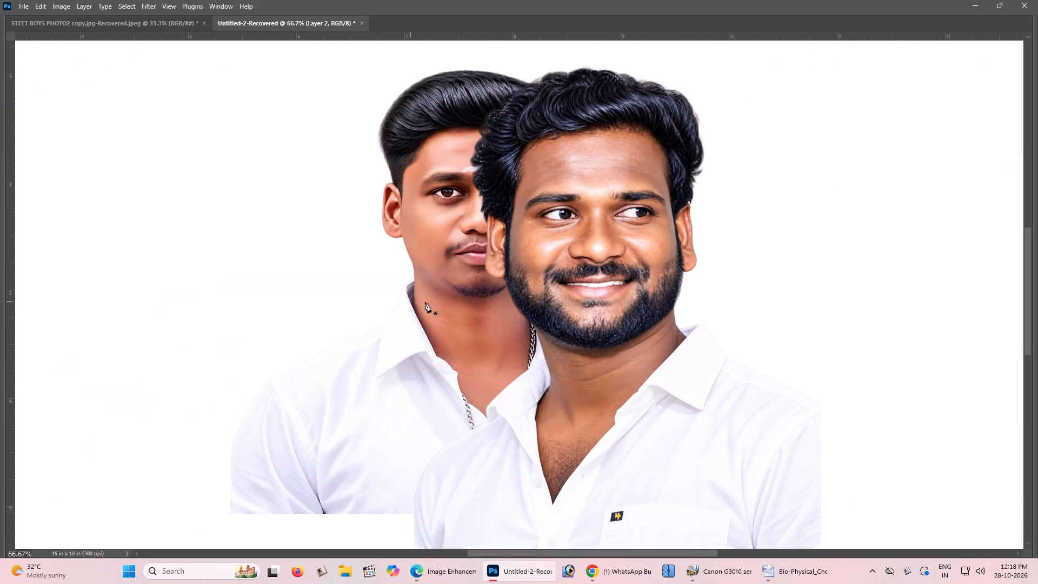
{"action": "key", "text": "ctrl+v"}
Switch to the Bio-Physical Chemistry notes in Word and check the Canon G3010 series printer's status window.
{"action": "key", "text": "alt+Tab"}
{"action": "left_click", "coordinate": [704, 283], "text": "alt"}
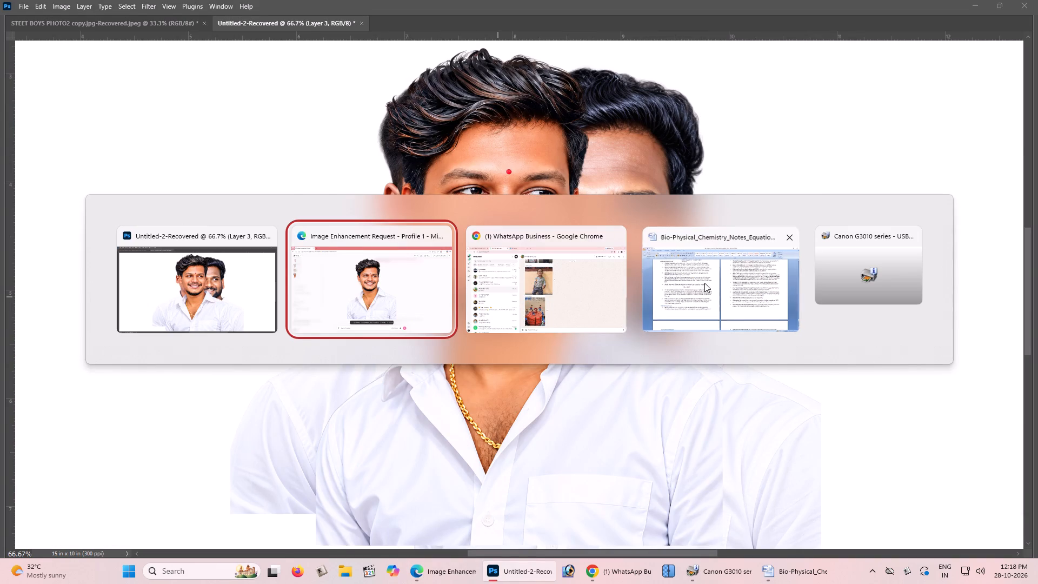
{"action": "key", "text": "alt+Tab"}
{"action": "left_click", "coordinate": [861, 272], "text": "alt"}
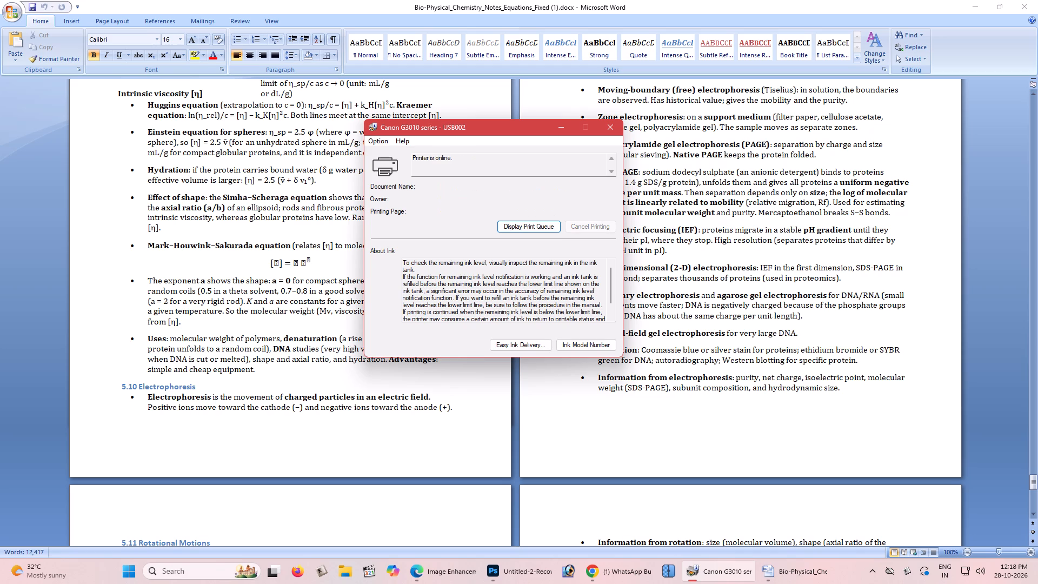
Return to the Bio-Physical Chemistry notes in Word and go back to the document's first page.
{"action": "key", "text": "alt+Tab"}
{"action": "left_click", "coordinate": [296, 304], "text": "alt"}
{"action": "scroll", "coordinate": [420, 281], "scroll_direction": "up", "scroll_amount": 6}
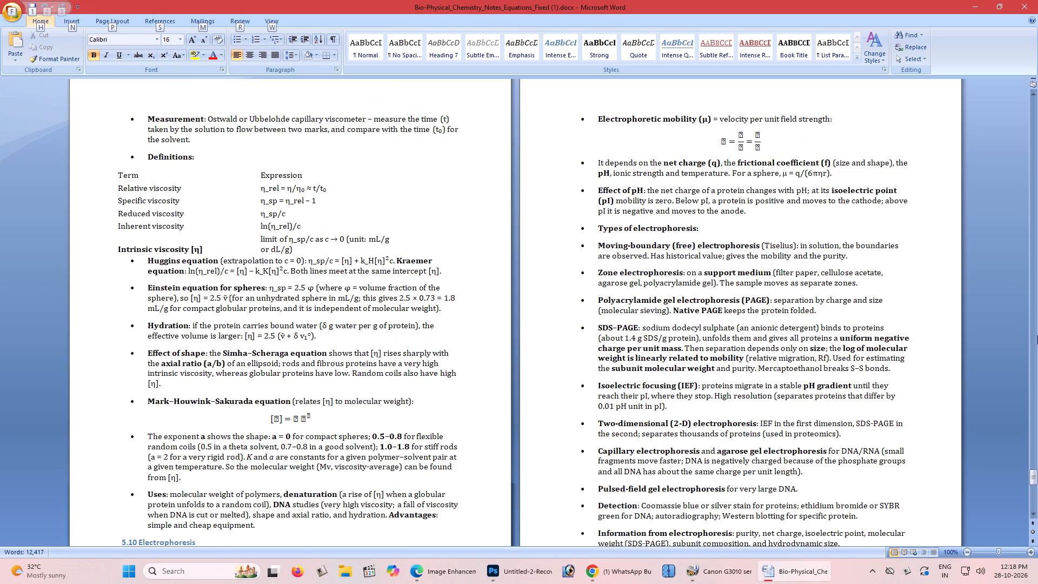
{"action": "left_click_drag", "start_coordinate": [1034, 479], "coordinate": [1030, 105]}
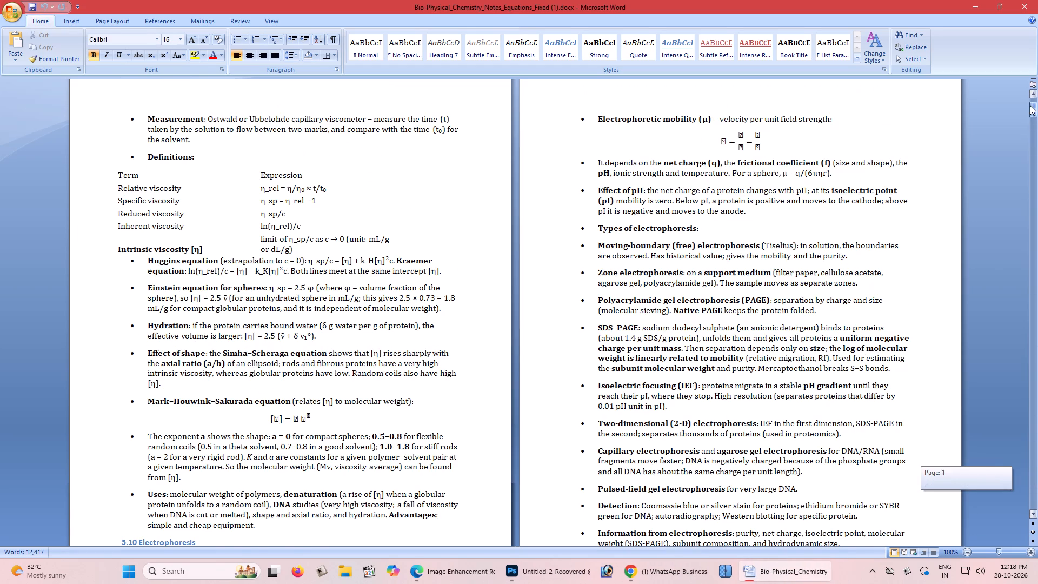
{"action": "left_click_drag", "start_coordinate": [1030, 105], "coordinate": [1030, 100]}
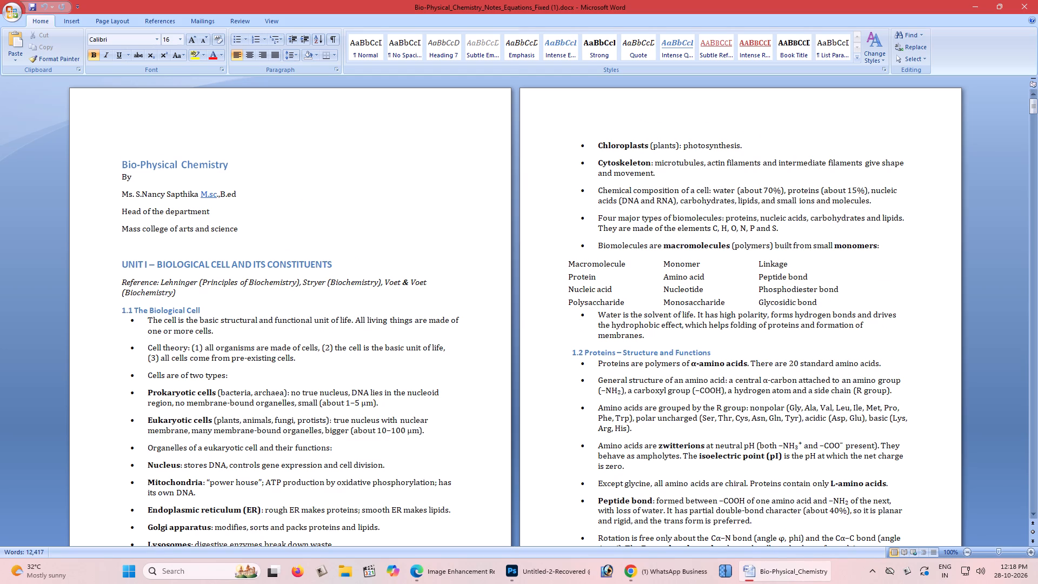
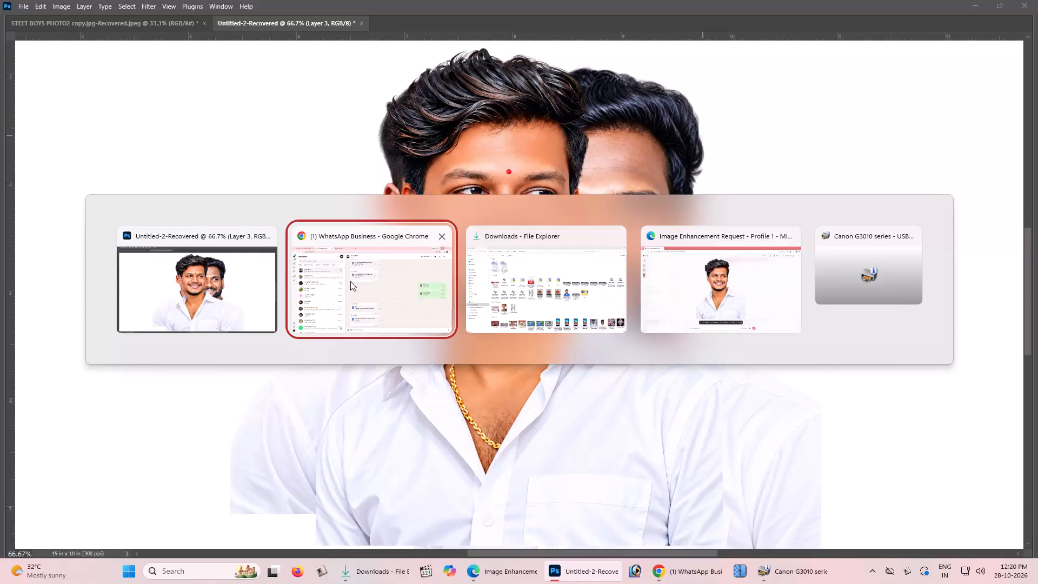
Bring up the Downloads folder in File Explorer and close its window.
{"action": "left_click", "coordinate": [194, 277]}
{"action": "key", "text": "alt+Tab"}
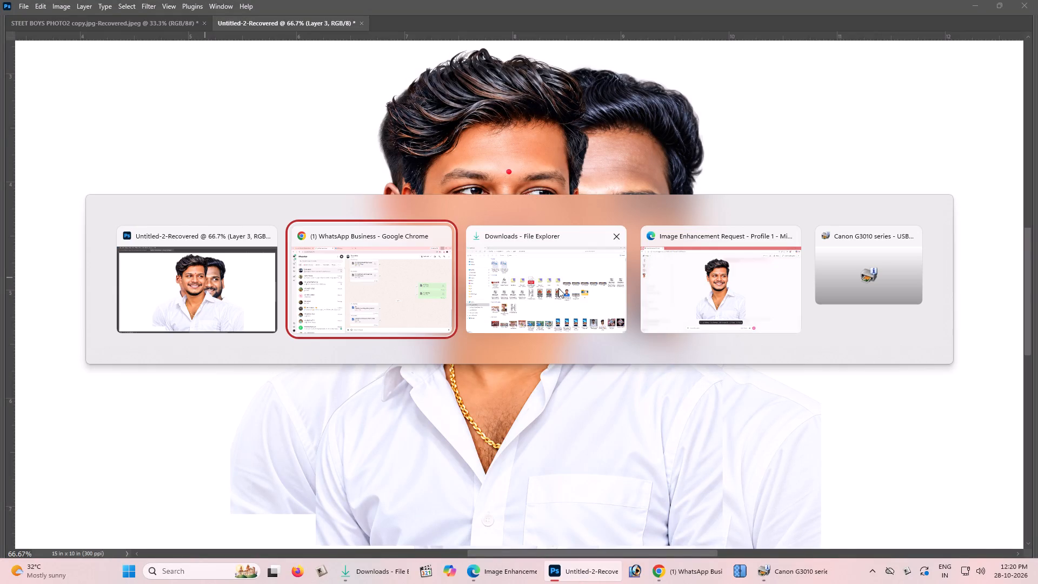
{"action": "left_click", "coordinate": [558, 288]}
{"action": "left_click", "coordinate": [1037, 0]}
Switch to the Image Enhancement Request chat in Edge, close the enlarged portrait and go to the end of the chat.
{"action": "key", "text": "alt+Tab"}
{"action": "left_click", "coordinate": [698, 299], "text": "alt"}
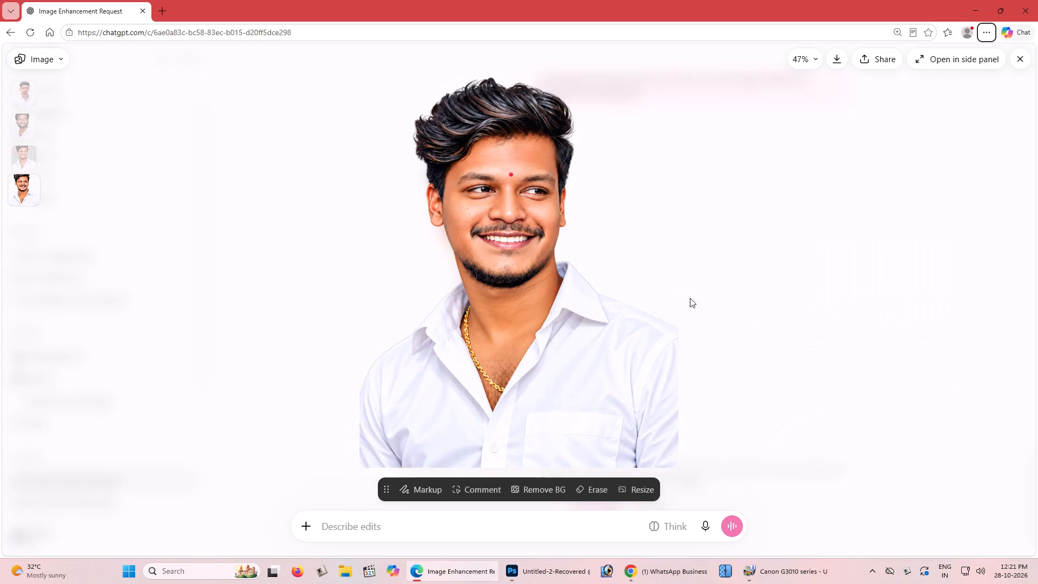
{"action": "left_click", "coordinate": [1024, 58]}
{"action": "scroll", "coordinate": [737, 253], "scroll_direction": "down", "scroll_amount": 10}
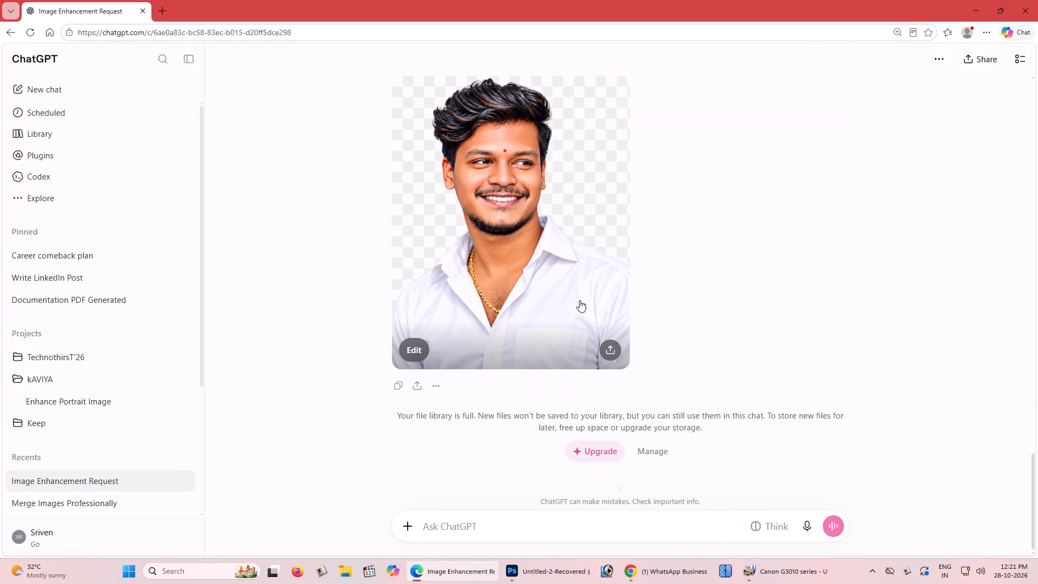
Return to Photoshop and bring the STEET BOYS PHOTO2 group banner document to the front.
{"action": "key", "text": "alt+Tab"}
{"action": "left_click", "coordinate": [489, 315], "text": "alt"}
{"action": "key", "text": "ctrl+Tab"}
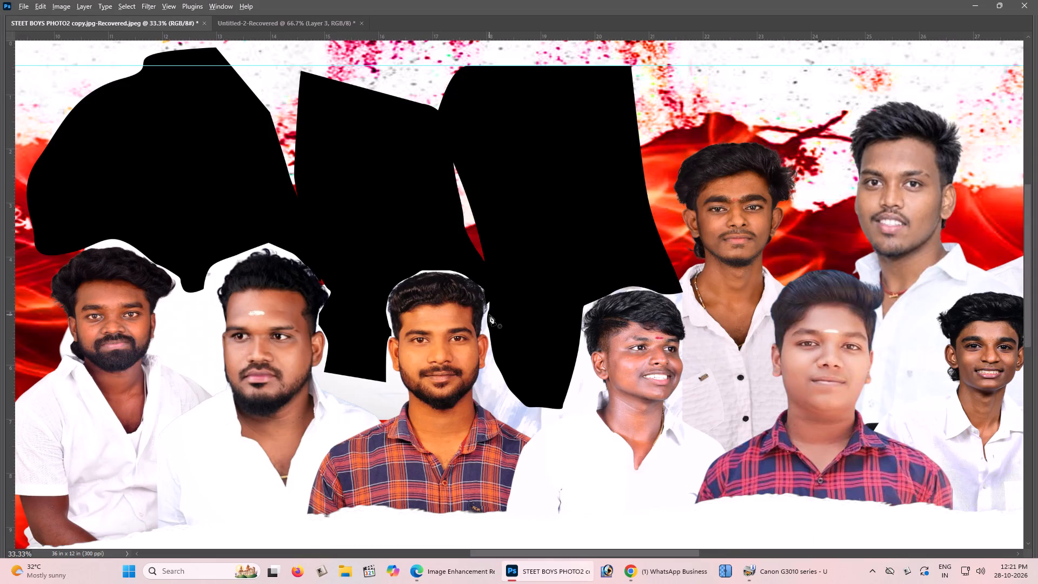
Switch from Photoshop to the WhatsApp Business window in Chrome.
{"action": "key", "text": "alt+Tab"}
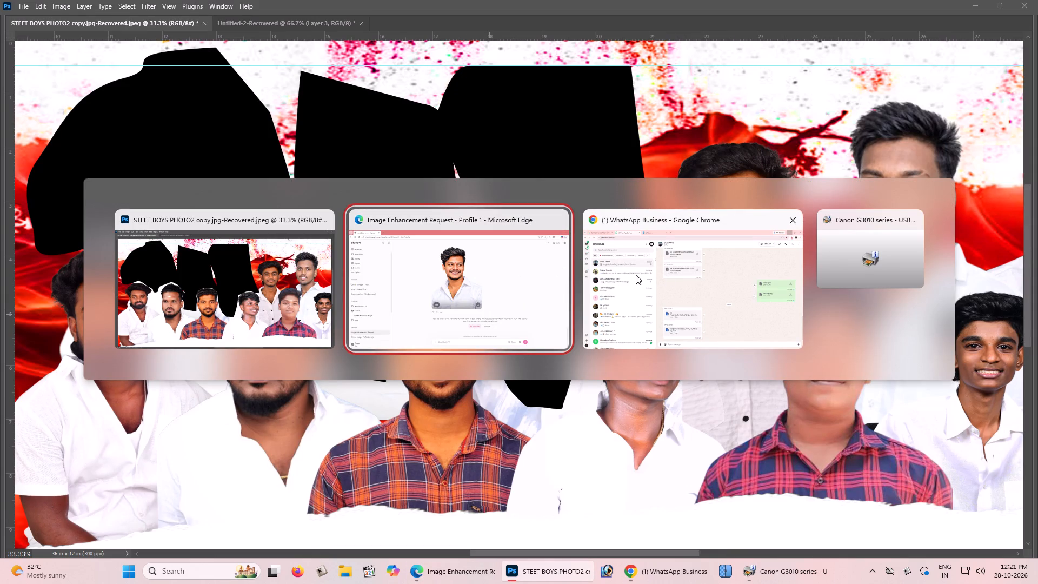
Open the Inorganic_Chemistry_Units_I-V_Notes (1) document from the Downloads folder.
{"action": "left_click", "coordinate": [343, 583]}
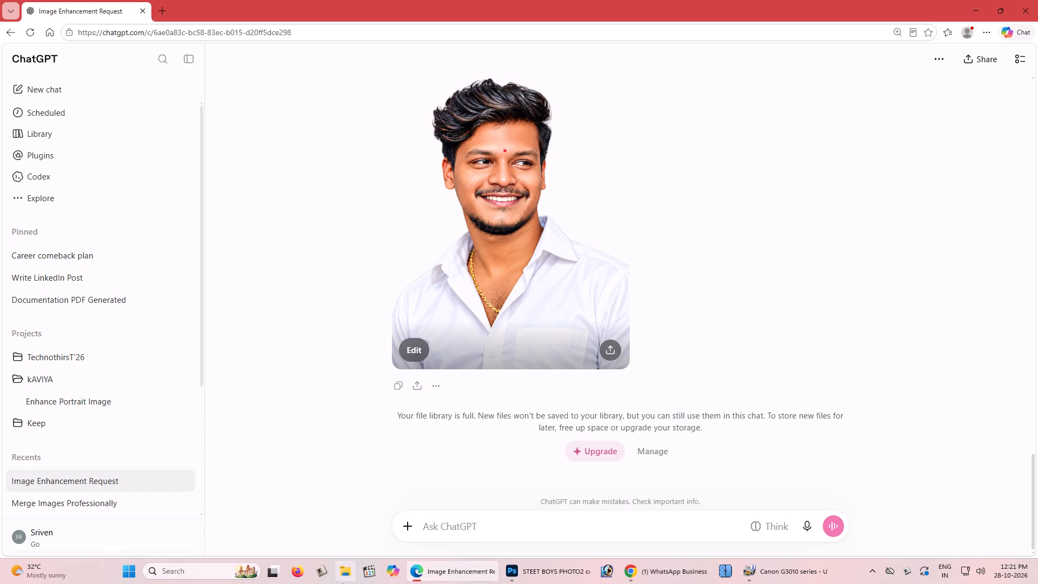
{"action": "left_click", "coordinate": [102, 161]}
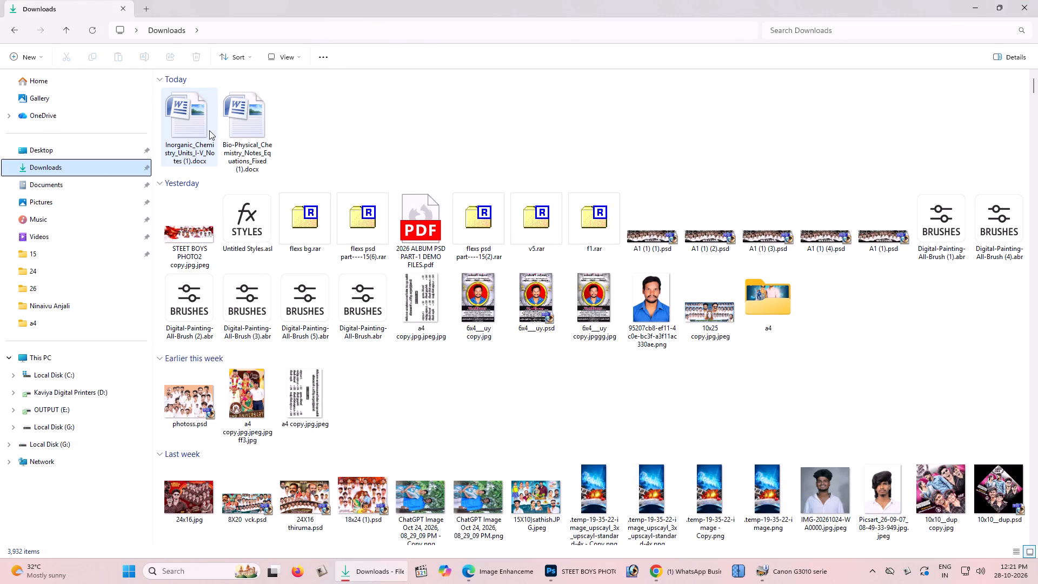
{"action": "double_click", "coordinate": [190, 117]}
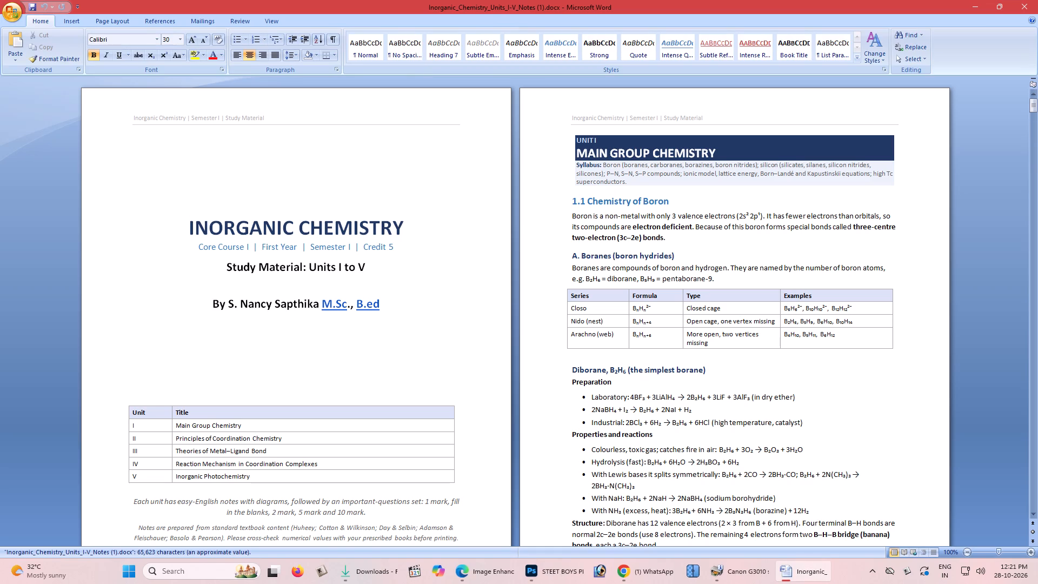
Look through the Inorganic Chemistry notes from the cover page to the questions on the last page.
{"action": "scroll", "coordinate": [365, 233], "scroll_direction": "down", "scroll_amount": 4}
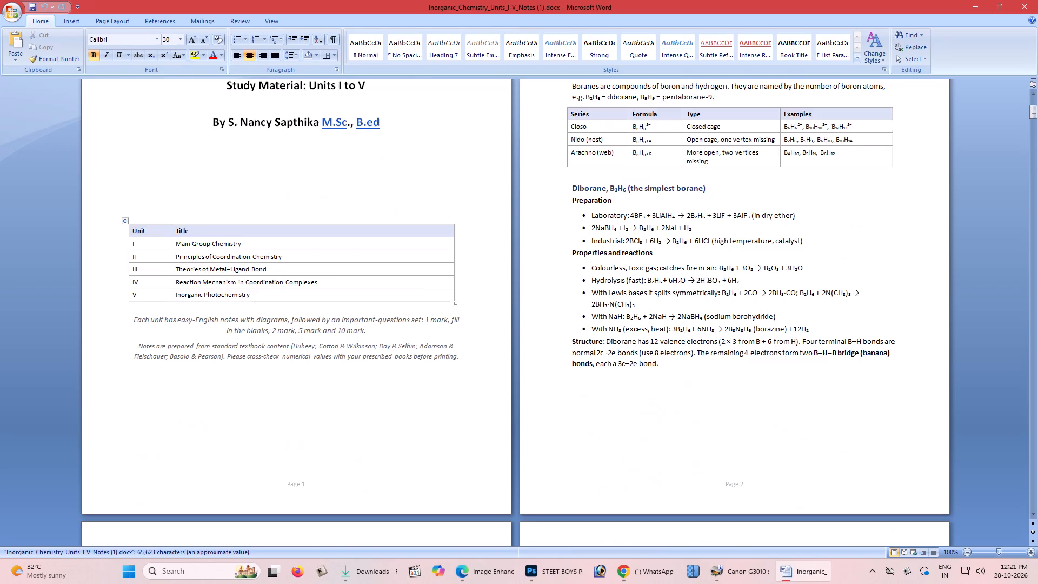
{"action": "scroll", "coordinate": [365, 233], "scroll_direction": "down", "scroll_amount": 20}
{"action": "scroll", "coordinate": [365, 233], "scroll_direction": "down", "scroll_amount": 12}
{"action": "scroll", "coordinate": [365, 238], "scroll_direction": "up", "scroll_amount": 1}
{"action": "scroll", "coordinate": [364, 238], "scroll_direction": "down", "scroll_amount": 2}
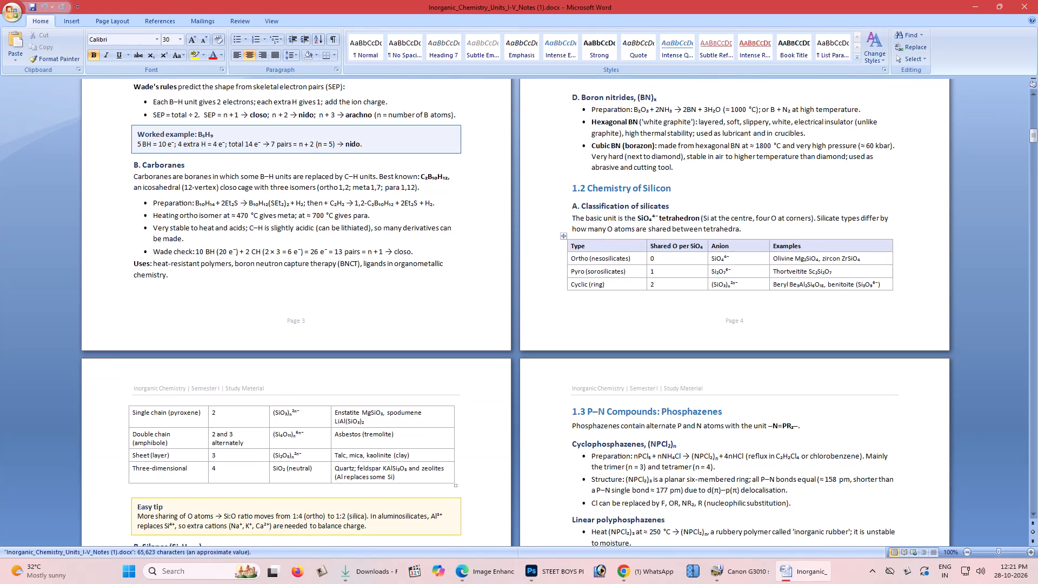
{"action": "left_click_drag", "start_coordinate": [1031, 135], "coordinate": [1023, 552]}
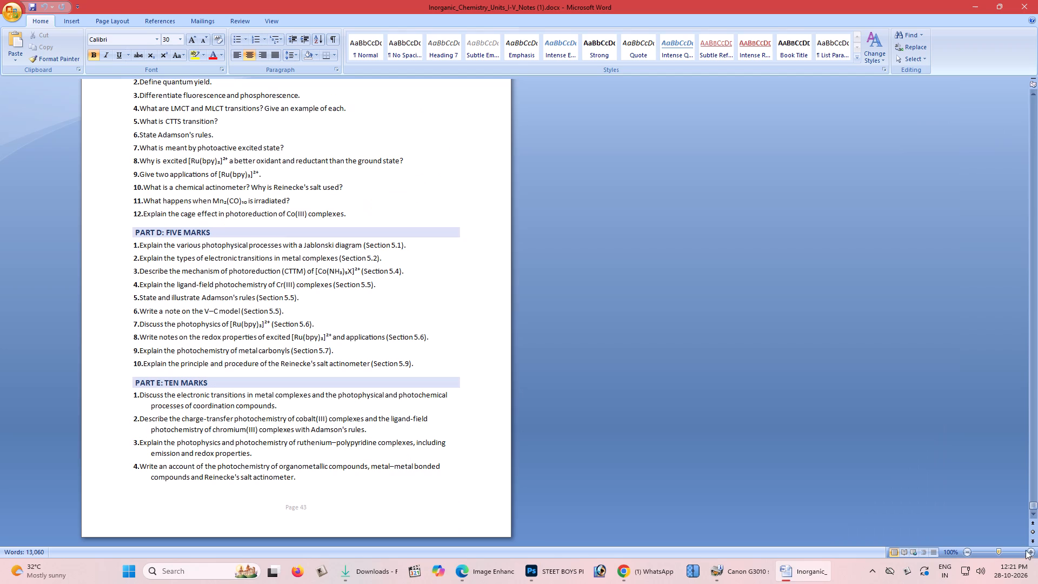
{"action": "scroll", "coordinate": [465, 267], "scroll_direction": "down", "scroll_amount": 5}
{"action": "scroll", "coordinate": [393, 274], "scroll_direction": "up", "scroll_amount": 6}
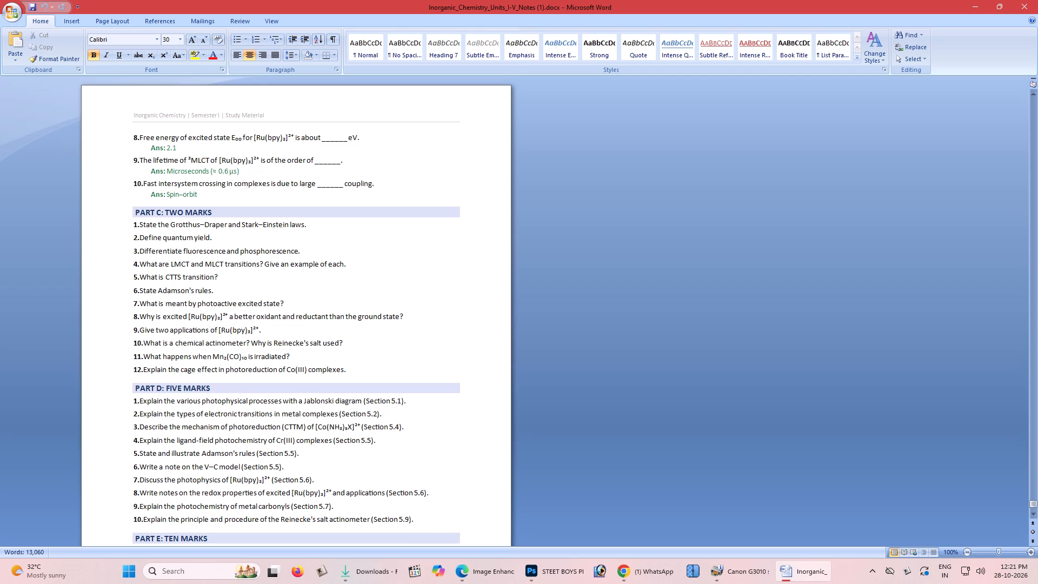
Close the Inorganic Chemistry notes in Word and the Downloads folder window.
{"action": "scroll", "coordinate": [386, 270], "scroll_direction": "up", "scroll_amount": 1}
{"action": "left_click", "coordinate": [1037, 0]}
{"action": "key", "text": "alt+Tab"}
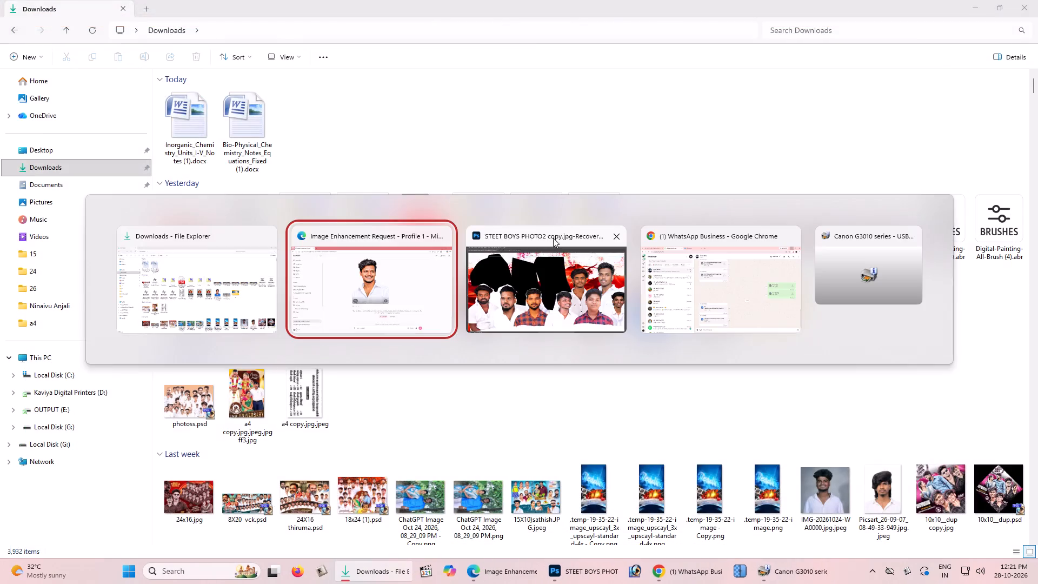
{"action": "key", "text": "alt+Tab"}
{"action": "left_click", "coordinate": [1037, 0]}
Switch to Photoshop and bring up the STEET BOYS PHOTO2 copy.jpg-Recovered.jpeg group banner.
{"action": "key", "text": "alt+Tab"}
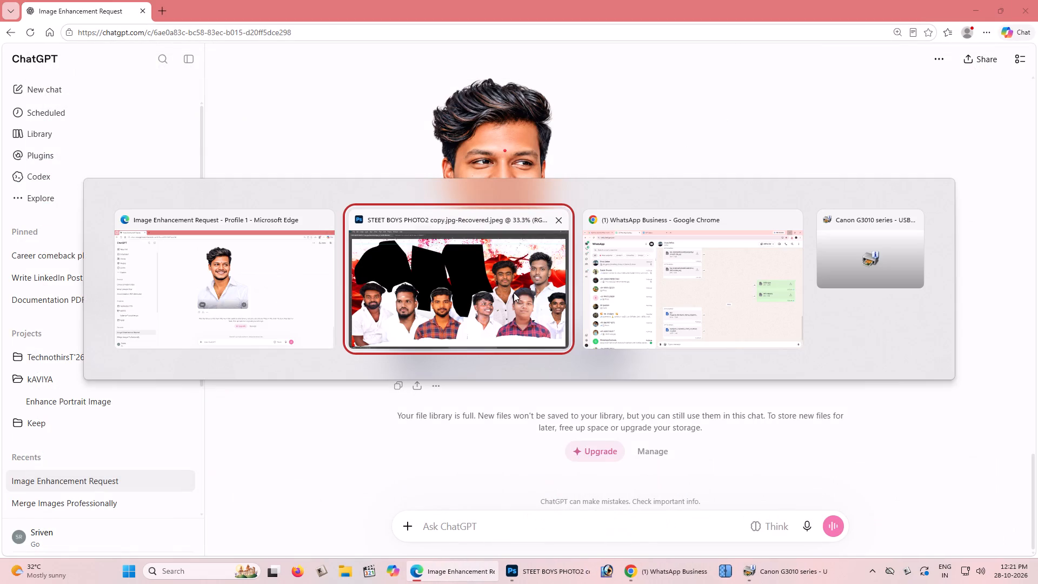
{"action": "left_click", "coordinate": [525, 283], "text": "alt"}
{"action": "key", "text": "ctrl+Tab"}
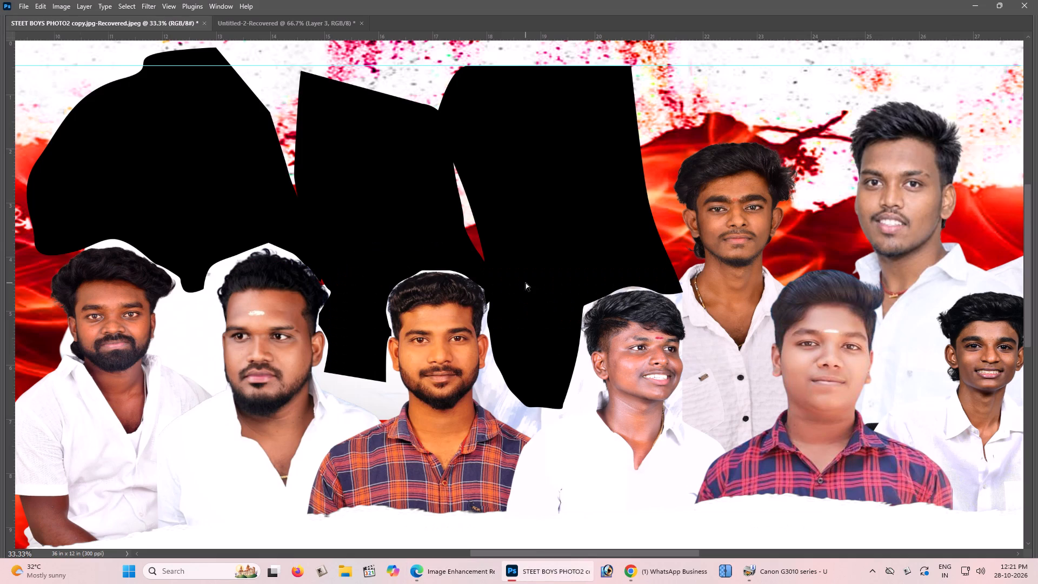
{"action": "key", "text": "ctrl+Tab"}
Start a Pen path above the back-row man nearest the black cut-outs, curving around his hair to his shoulder beside the boy in checks.
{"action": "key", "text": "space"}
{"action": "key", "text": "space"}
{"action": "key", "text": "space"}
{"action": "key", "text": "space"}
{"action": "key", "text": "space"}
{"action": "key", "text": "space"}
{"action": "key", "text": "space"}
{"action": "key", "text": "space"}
{"action": "left_click_drag", "start_coordinate": [635, 276], "coordinate": [567, 276]}
{"action": "left_click", "coordinate": [551, 275]}
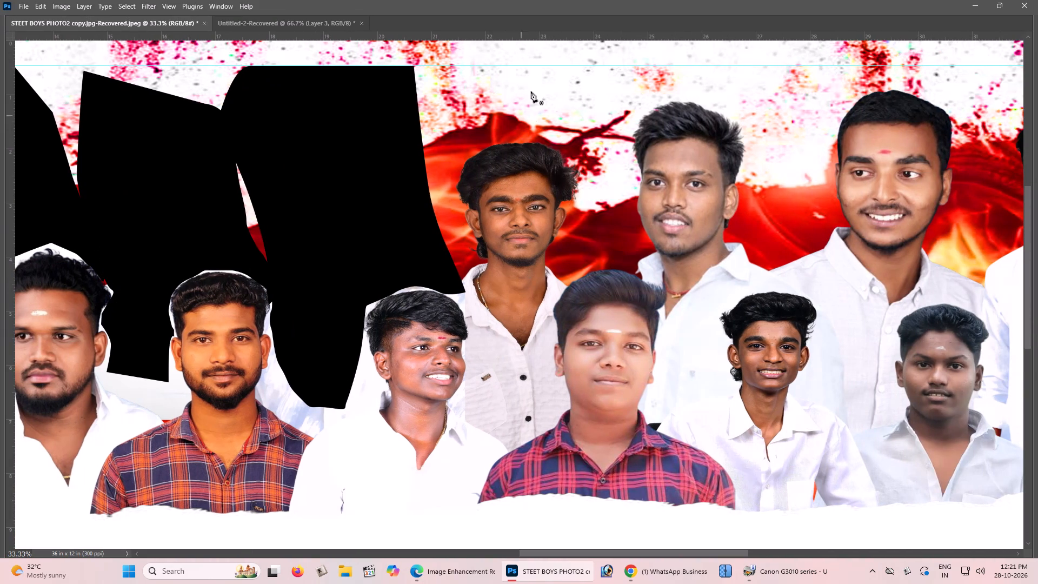
{"action": "left_click", "coordinate": [531, 91]}
{"action": "left_click_drag", "start_coordinate": [584, 134], "coordinate": [600, 177]}
{"action": "left_click_drag", "start_coordinate": [603, 198], "coordinate": [596, 221]}
{"action": "left_click_drag", "start_coordinate": [583, 249], "coordinate": [580, 259]}
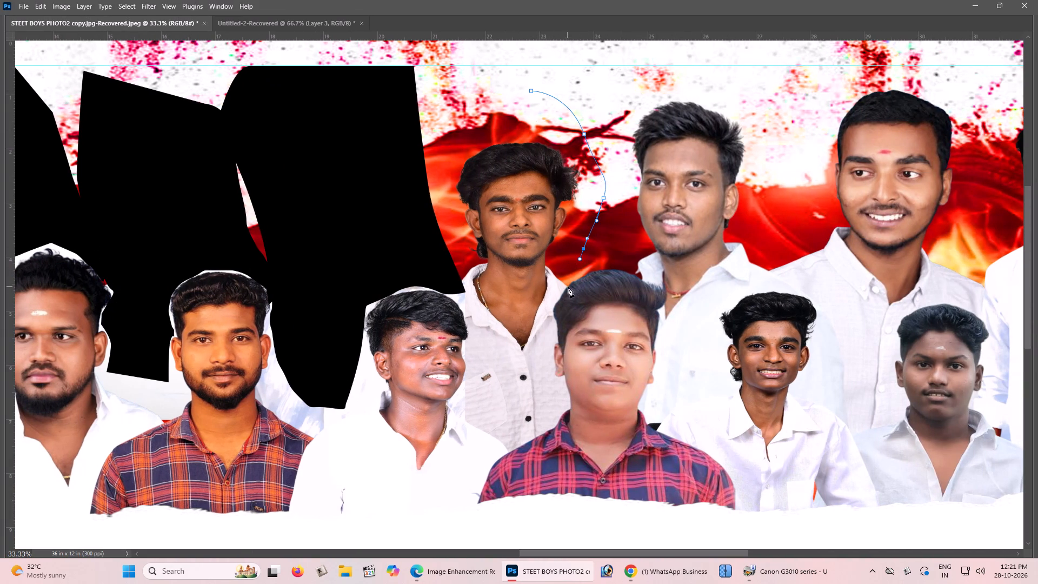
{"action": "left_click", "coordinate": [567, 287]}
{"action": "left_click_drag", "start_coordinate": [551, 312], "coordinate": [549, 322]}
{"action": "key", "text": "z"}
{"action": "double_click", "coordinate": [552, 324]}
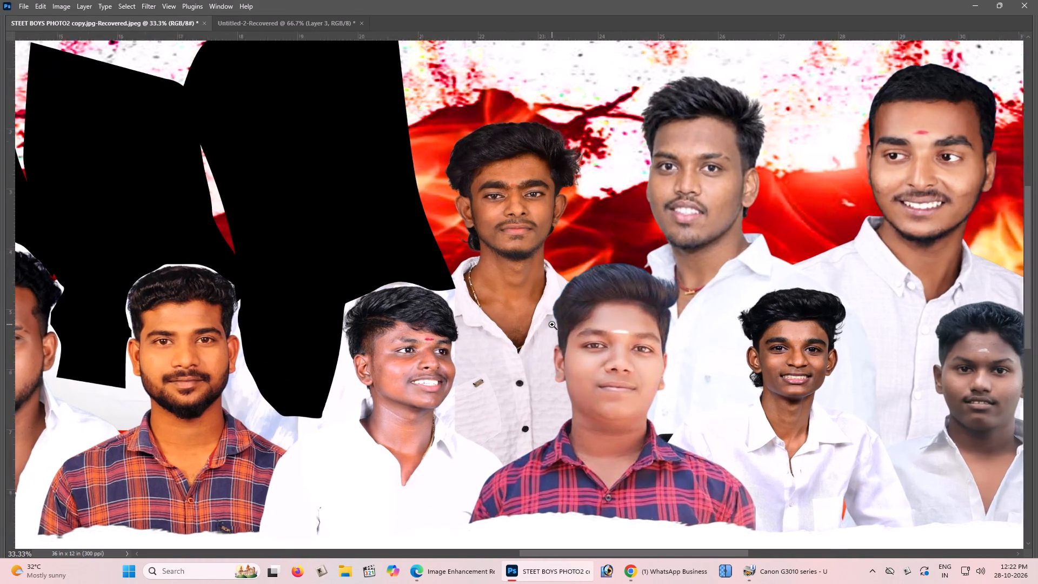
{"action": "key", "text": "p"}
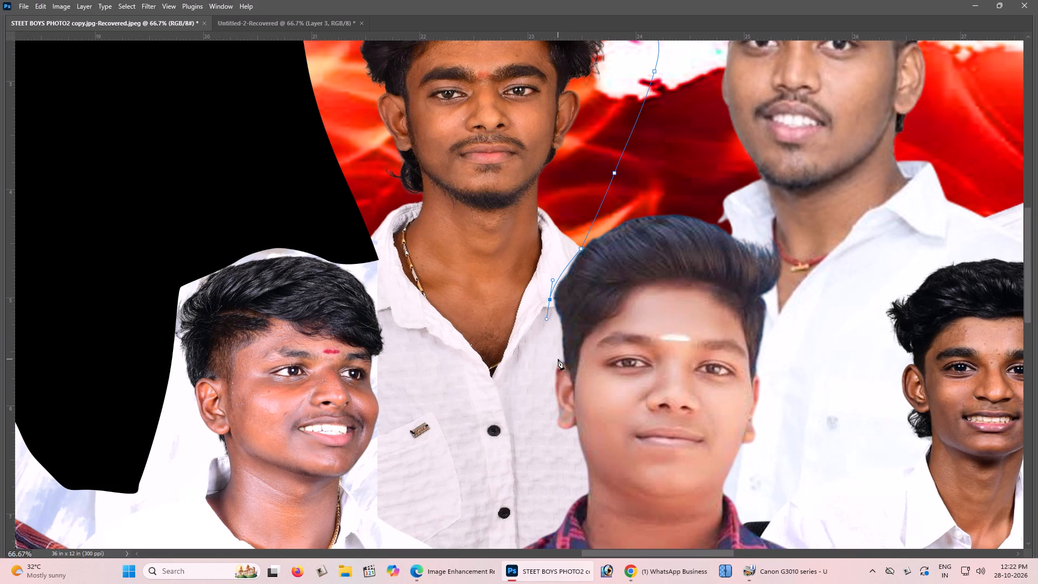
In the STEET BOYS banner in Photoshop, continue the chained man's Pen path down past the checked-shirt boy's hair, ear and jaw.
{"action": "left_click", "coordinate": [560, 359]}
{"action": "left_click_drag", "start_coordinate": [553, 399], "coordinate": [553, 419]}
{"action": "key", "text": "ctrl+z"}
{"action": "left_click_drag", "start_coordinate": [551, 401], "coordinate": [561, 440]}
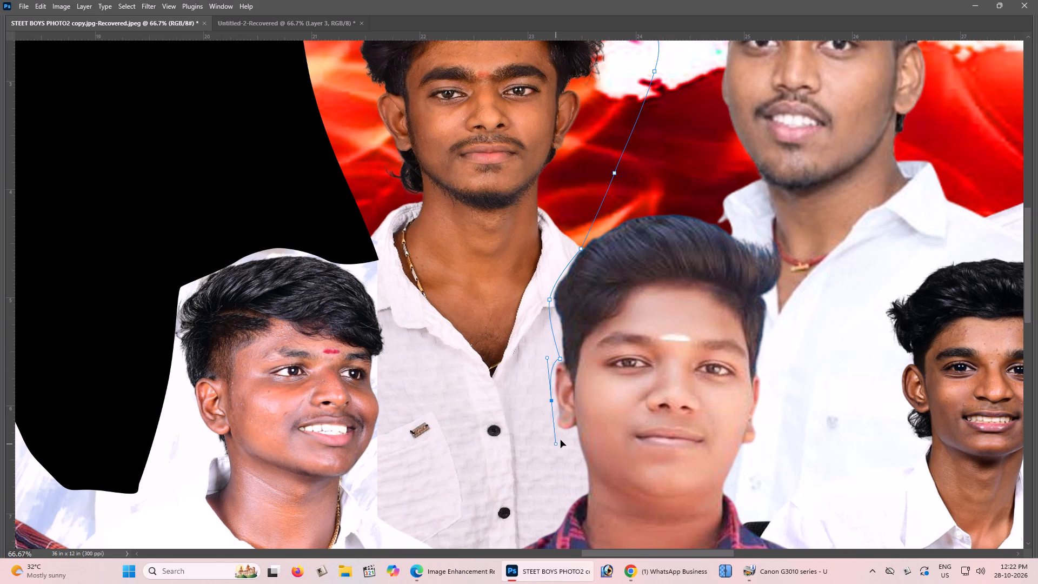
{"action": "left_click_drag", "start_coordinate": [561, 440], "coordinate": [560, 439]}
{"action": "left_click_drag", "start_coordinate": [567, 433], "coordinate": [572, 430]}
{"action": "left_click", "coordinate": [574, 429]}
{"action": "key", "text": "space"}
{"action": "left_click_drag", "start_coordinate": [574, 441], "coordinate": [570, 423]}
{"action": "left_click", "coordinate": [571, 421]}
{"action": "left_click_drag", "start_coordinate": [576, 427], "coordinate": [575, 435]}
{"action": "left_click_drag", "start_coordinate": [570, 442], "coordinate": [568, 448]}
Continue the path along the lower boundary of the chained man's white shirt, above the checked-shirt boy's shoulder.
{"action": "left_click_drag", "start_coordinate": [547, 472], "coordinate": [537, 479]}
{"action": "left_click_drag", "start_coordinate": [518, 493], "coordinate": [515, 495]}
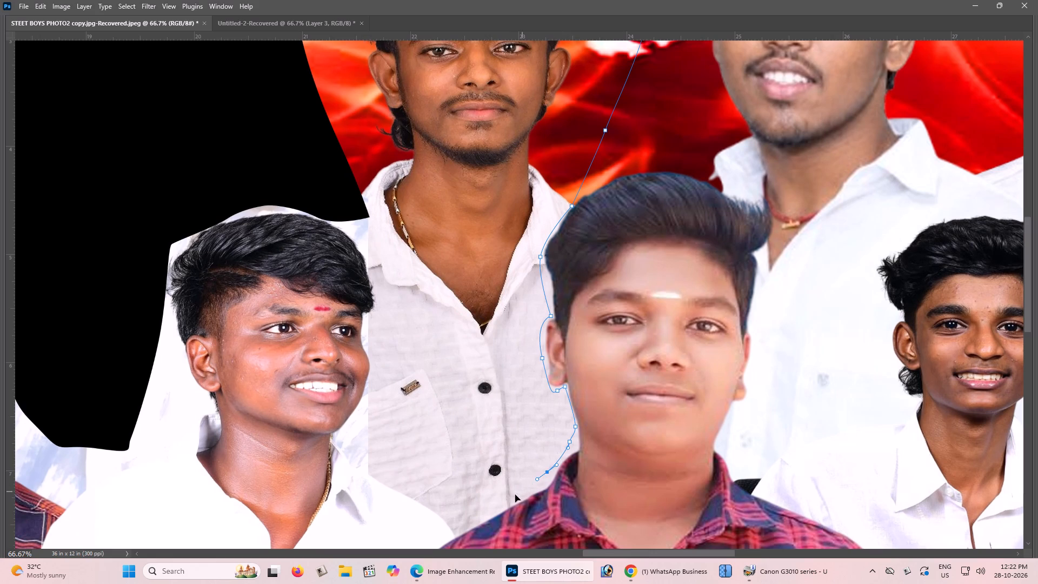
{"action": "left_click_drag", "start_coordinate": [515, 495], "coordinate": [513, 496]}
{"action": "left_click_drag", "start_coordinate": [498, 503], "coordinate": [490, 508]}
{"action": "left_click_drag", "start_coordinate": [482, 513], "coordinate": [474, 516]}
{"action": "left_click_drag", "start_coordinate": [463, 519], "coordinate": [451, 520]}
{"action": "left_click_drag", "start_coordinate": [442, 517], "coordinate": [431, 505]}
{"action": "left_click_drag", "start_coordinate": [404, 492], "coordinate": [391, 486]}
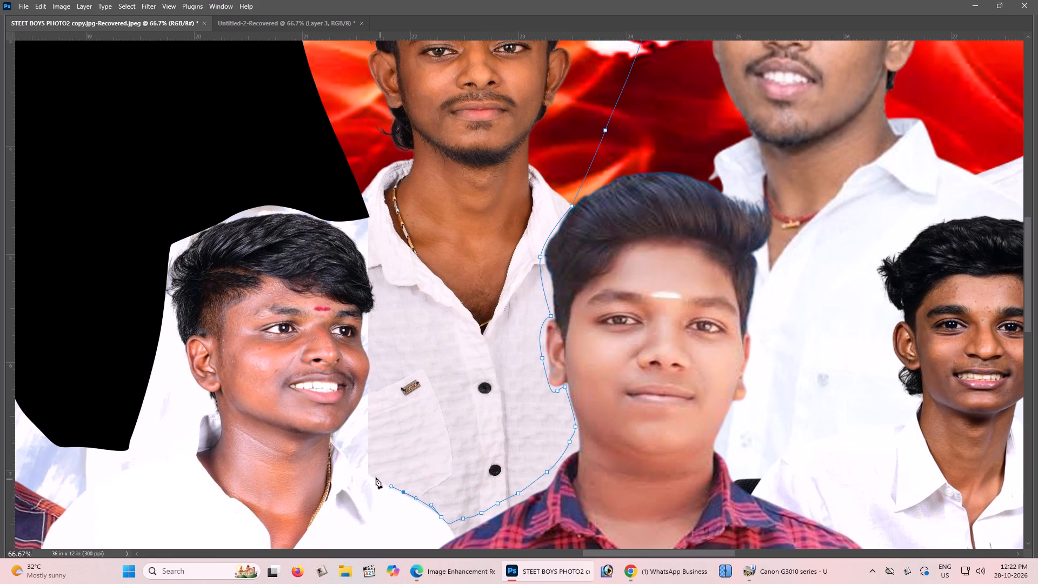
Trace the path up the shirt's other side, beside the smiling boy's face and hair, and into the black area.
{"action": "left_click", "coordinate": [370, 465]}
{"action": "left_click_drag", "start_coordinate": [363, 449], "coordinate": [363, 440]}
{"action": "left_click_drag", "start_coordinate": [368, 407], "coordinate": [368, 396]}
{"action": "left_click_drag", "start_coordinate": [371, 367], "coordinate": [371, 360]}
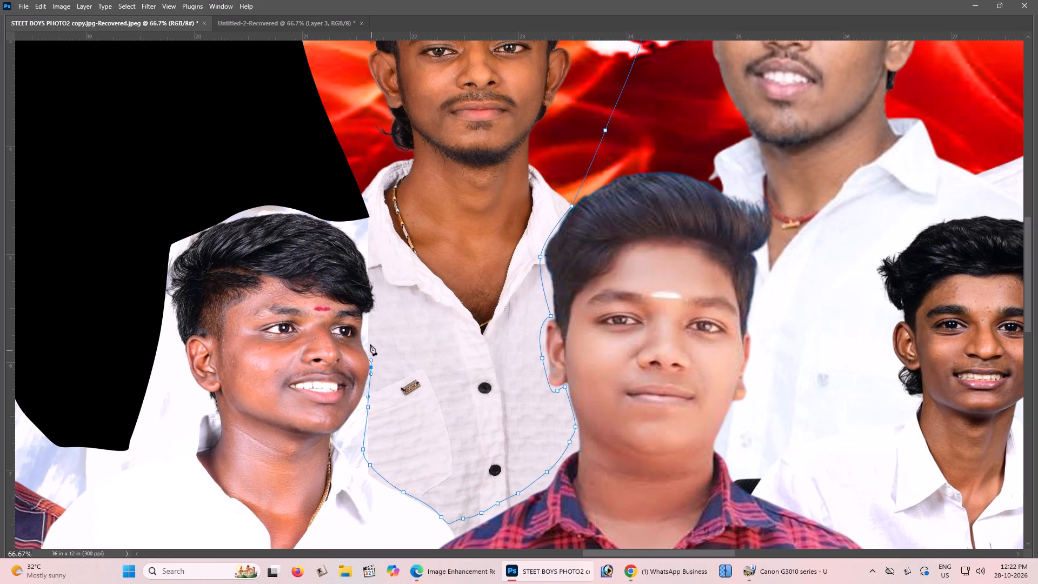
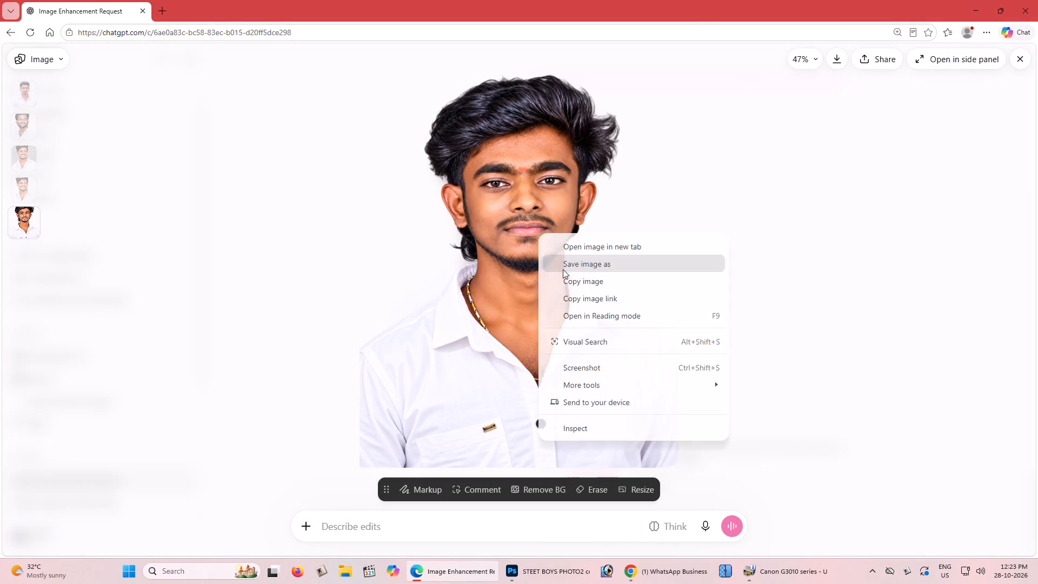
Copy the enhanced portrait of the young man in the white shirt from ChatGPT and paste it into Photoshop's Untitled-2-Recovered document.
{"action": "left_click", "coordinate": [569, 283]}
{"action": "key", "text": "alt+Tab"}
{"action": "key", "text": "ctrl+Tab"}
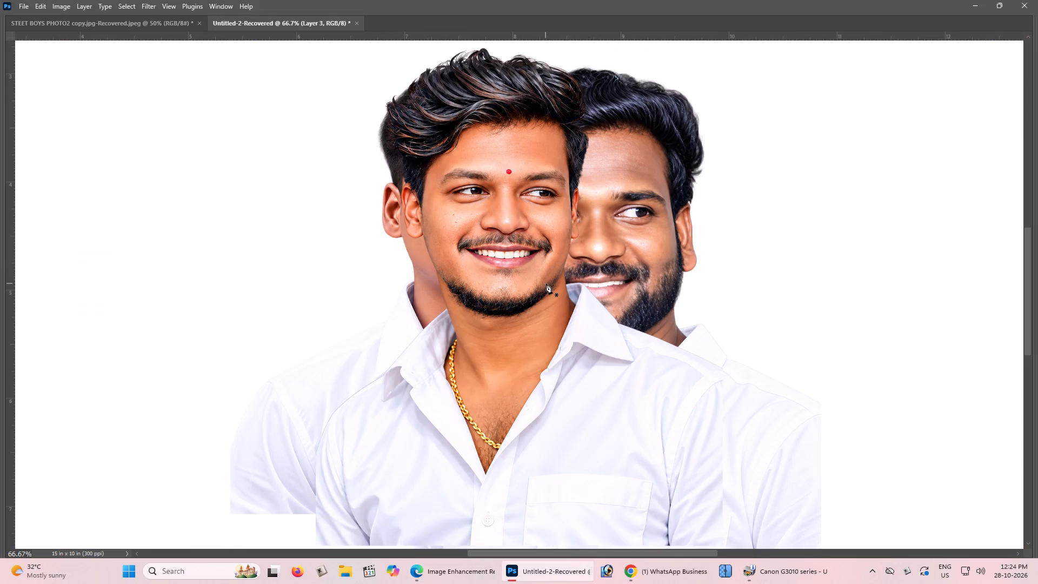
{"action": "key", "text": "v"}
{"action": "key", "text": "ctrl+v"}
Move the pasted portrait beside the smiling man with the gold chain, on the opposite side from the bearded man.
{"action": "key", "text": "ctrl+minus"}
{"action": "left_click_drag", "start_coordinate": [545, 259], "coordinate": [371, 263]}
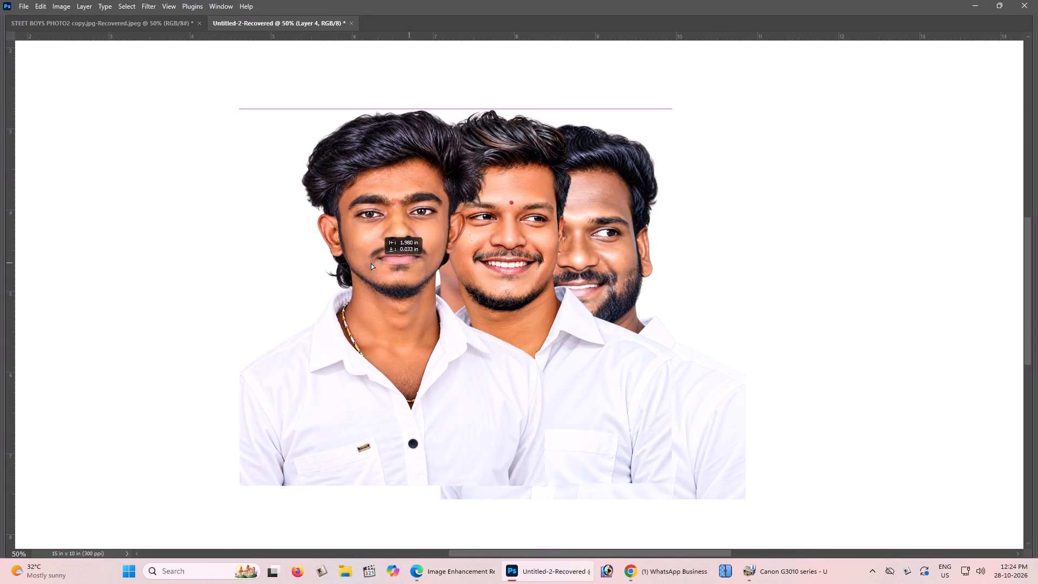
{"action": "left_click_drag", "start_coordinate": [371, 263], "coordinate": [358, 260]}
Switch from Photoshop back to the Image Enhancement Request chat in ChatGPT.
{"action": "key", "text": "alt+Tab"}
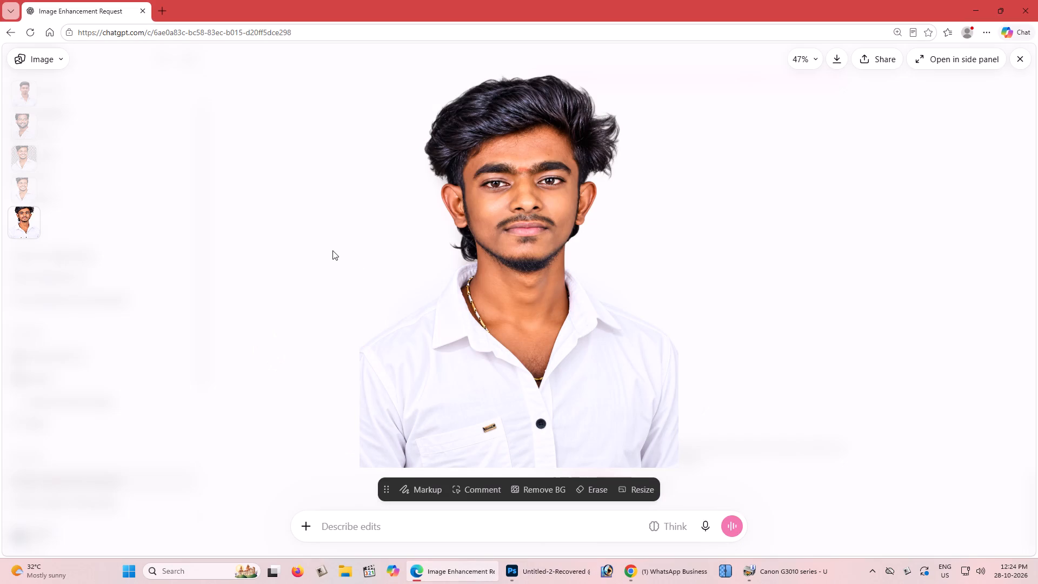
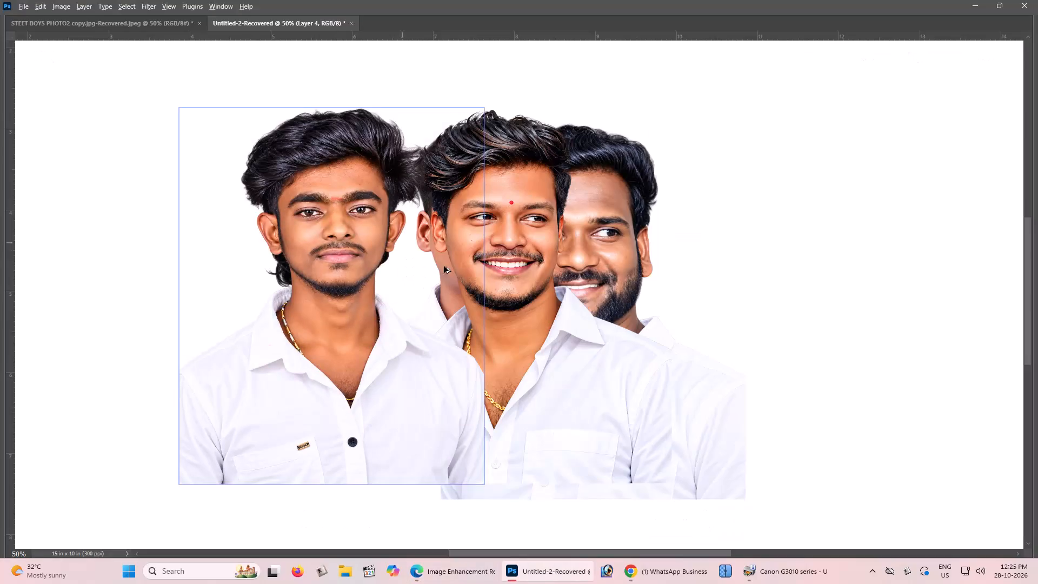
Return to the STEET BOYS PHOTO2 banner document in Photoshop.
{"action": "key", "text": "alt+Tab"}
{"action": "key", "text": "ctrl+Tab"}
{"action": "key", "text": "alt+Tab"}
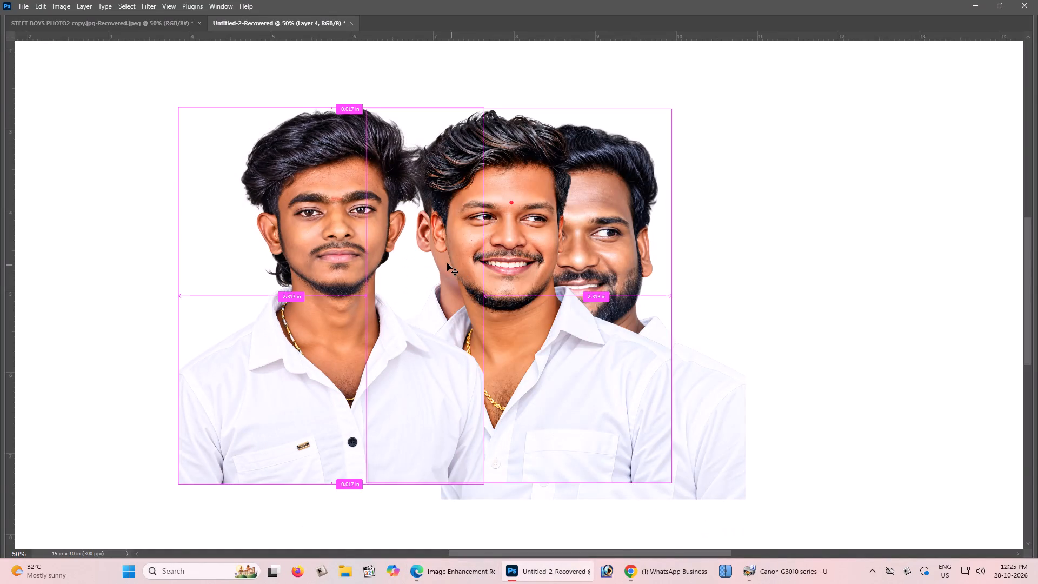
{"action": "key", "text": "ctrl+Tab"}
Start a Pen tool path around the spiky-haired man beside the black cut-out area, from above his head down past his shoulder.
{"action": "key", "text": "space"}
{"action": "left_click_drag", "start_coordinate": [690, 252], "coordinate": [641, 251]}
{"action": "left_click", "coordinate": [614, 251]}
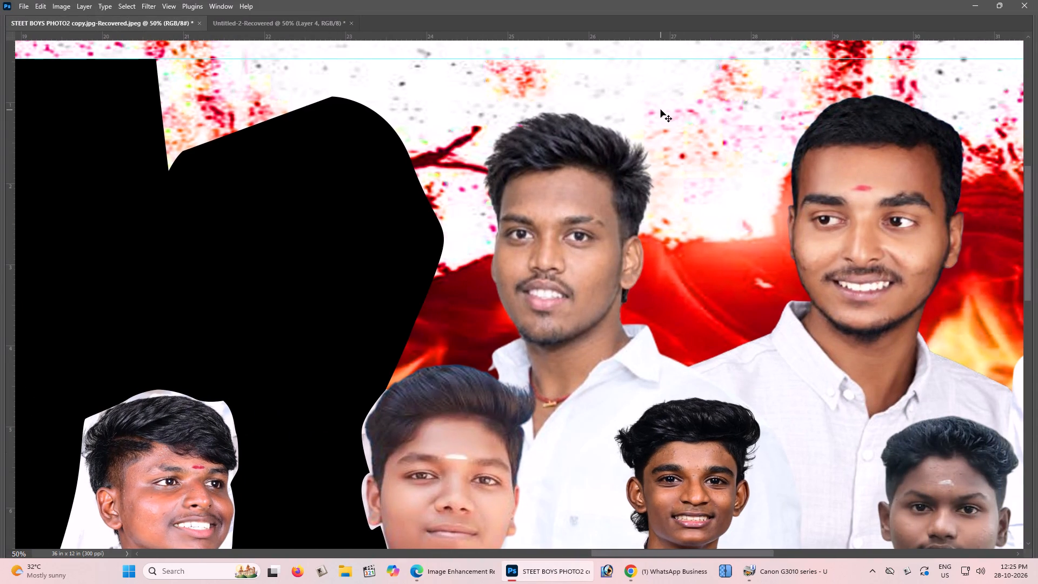
{"action": "type", "text": "pp"}
{"action": "left_click", "coordinate": [653, 74]}
{"action": "left_click_drag", "start_coordinate": [666, 136], "coordinate": [673, 165]}
{"action": "left_click_drag", "start_coordinate": [680, 224], "coordinate": [680, 255]}
{"action": "left_click_drag", "start_coordinate": [680, 307], "coordinate": [683, 341]}
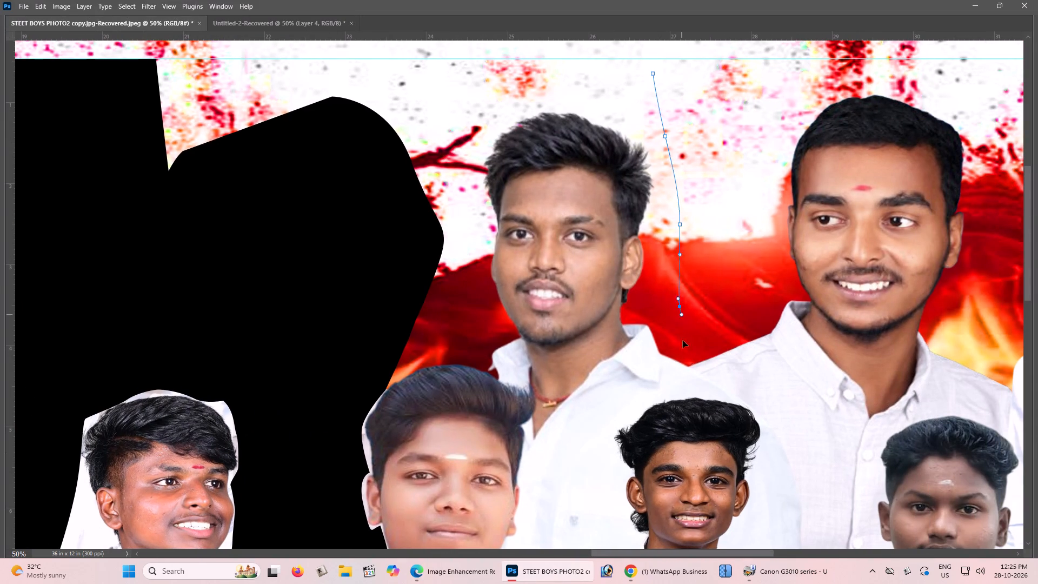
{"action": "left_click_drag", "start_coordinate": [683, 341], "coordinate": [684, 343]}
{"action": "left_click_drag", "start_coordinate": [694, 360], "coordinate": [701, 378]}
{"action": "left_click", "coordinate": [717, 392]}
{"action": "key", "text": "space"}
{"action": "left_click_drag", "start_coordinate": [718, 395], "coordinate": [708, 367]}
{"action": "left_click", "coordinate": [708, 364]}
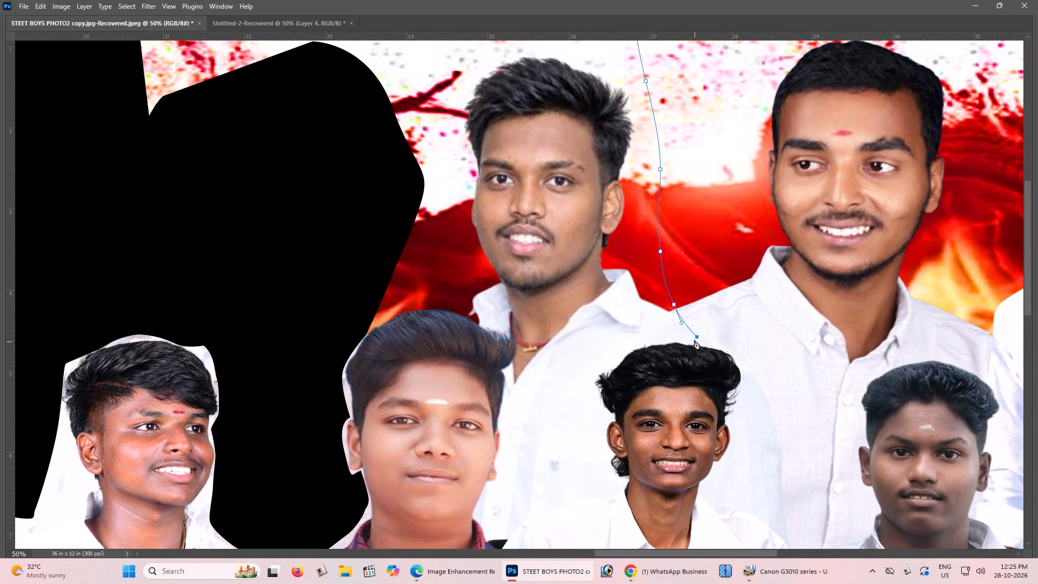
{"action": "left_click", "coordinate": [694, 340]}
Continue the path over the hair of the white-shirted boy in front and down beside his ear.
{"action": "left_click", "coordinate": [680, 340]}
{"action": "left_click_drag", "start_coordinate": [664, 339], "coordinate": [659, 339]}
{"action": "left_click", "coordinate": [648, 341]}
{"action": "left_click_drag", "start_coordinate": [638, 346], "coordinate": [627, 349]}
{"action": "left_click", "coordinate": [616, 353]}
{"action": "left_click_drag", "start_coordinate": [601, 363], "coordinate": [596, 368]}
{"action": "left_click", "coordinate": [586, 378]}
{"action": "left_click_drag", "start_coordinate": [596, 418], "coordinate": [598, 423]}
{"action": "left_click_drag", "start_coordinate": [603, 442], "coordinate": [605, 450]}
{"action": "left_click_drag", "start_coordinate": [607, 462], "coordinate": [607, 467]}
Extend the path across the lower part of the man's shirt, above the front boy's shoulder, to the plaid-shirted boy's neck.
{"action": "key", "text": "space"}
{"action": "key", "text": "space"}
{"action": "key", "text": "space"}
{"action": "key", "text": "space"}
{"action": "key", "text": "space"}
{"action": "left_click_drag", "start_coordinate": [607, 470], "coordinate": [606, 470]}
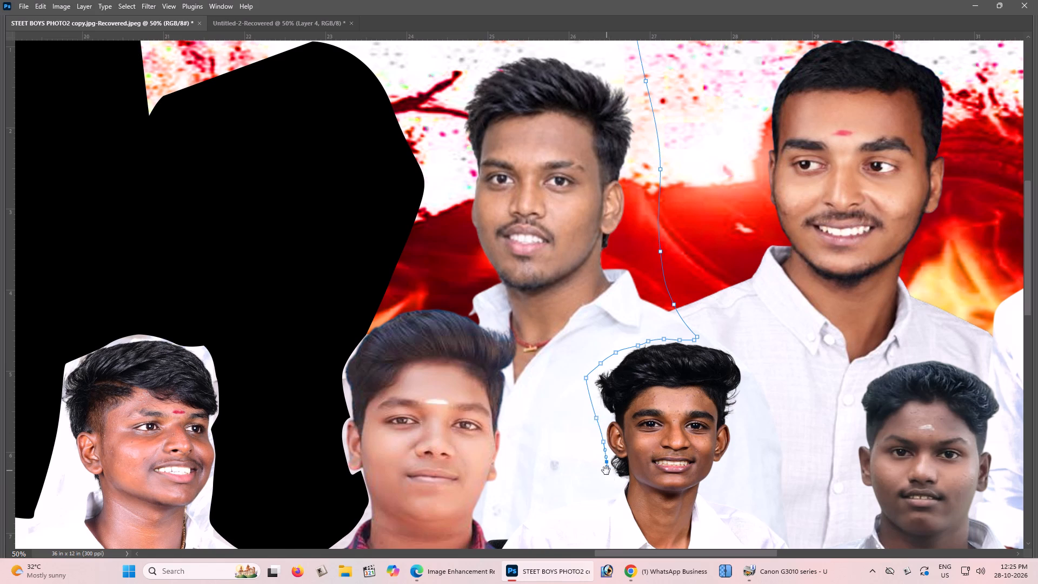
{"action": "left_click_drag", "start_coordinate": [606, 470], "coordinate": [593, 424]}
{"action": "left_click", "coordinate": [593, 421]}
{"action": "left_click_drag", "start_coordinate": [570, 420], "coordinate": [558, 421]}
{"action": "key", "text": "ctrl+z"}
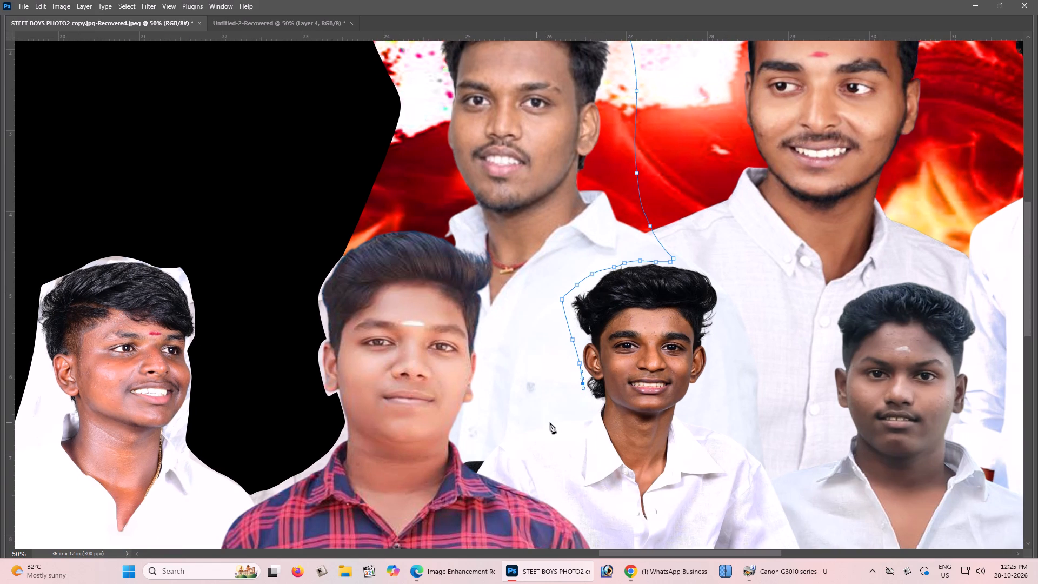
{"action": "left_click", "coordinate": [565, 418]}
{"action": "left_click_drag", "start_coordinate": [532, 422], "coordinate": [523, 423]}
{"action": "left_click_drag", "start_coordinate": [506, 426], "coordinate": [495, 428]}
{"action": "left_click", "coordinate": [474, 440]}
{"action": "left_click", "coordinate": [467, 445]}
Trace the path up along the plaid-shirted boy's cheek and over the top of his hair.
{"action": "left_click_drag", "start_coordinate": [462, 437], "coordinate": [462, 429]}
{"action": "left_click_drag", "start_coordinate": [463, 422], "coordinate": [470, 410]}
{"action": "left_click_drag", "start_coordinate": [474, 408], "coordinate": [478, 402]}
{"action": "left_click_drag", "start_coordinate": [479, 389], "coordinate": [478, 384]}
{"action": "left_click_drag", "start_coordinate": [478, 375], "coordinate": [476, 368]}
{"action": "left_click_drag", "start_coordinate": [479, 350], "coordinate": [479, 344]}
{"action": "left_click_drag", "start_coordinate": [481, 327], "coordinate": [481, 317]}
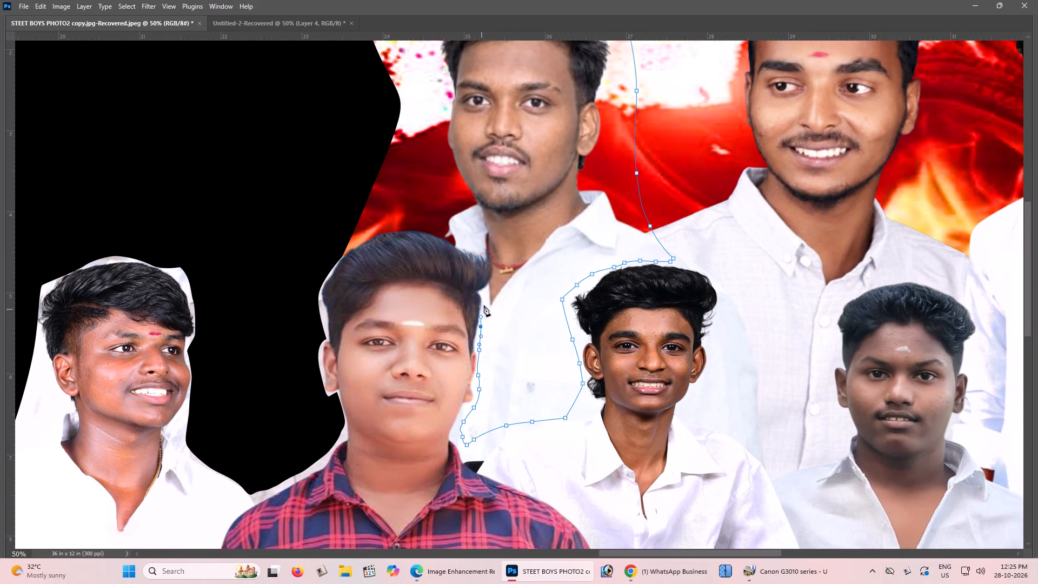
{"action": "left_click_drag", "start_coordinate": [486, 298], "coordinate": [489, 288]}
{"action": "left_click", "coordinate": [493, 277]}
{"action": "left_click_drag", "start_coordinate": [489, 254], "coordinate": [483, 245]}
{"action": "left_click_drag", "start_coordinate": [448, 237], "coordinate": [423, 226]}
Finish the outline past the black cut-out edge and above the spiky-haired man's head, and turn the path into a selection.
{"action": "left_click_drag", "start_coordinate": [423, 226], "coordinate": [414, 221]}
{"action": "left_click_drag", "start_coordinate": [387, 182], "coordinate": [380, 162]}
{"action": "key", "text": "space"}
{"action": "key", "text": "space"}
{"action": "left_click_drag", "start_coordinate": [347, 91], "coordinate": [334, 169]}
{"action": "left_click", "coordinate": [332, 175]}
{"action": "left_click_drag", "start_coordinate": [344, 136], "coordinate": [365, 124]}
{"action": "left_click_drag", "start_coordinate": [463, 105], "coordinate": [504, 105]}
{"action": "key", "text": "ctrl+Return"}
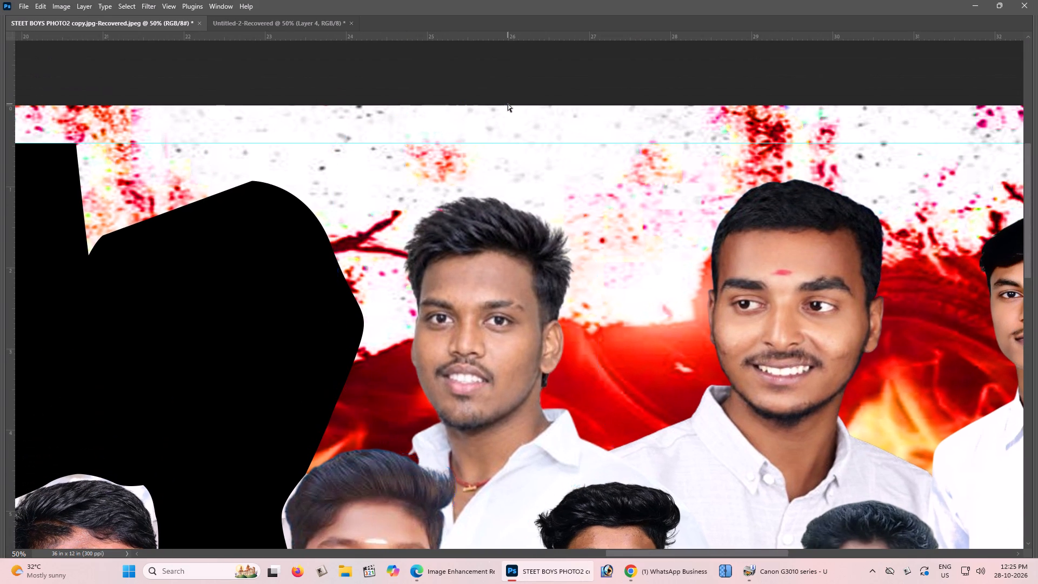
{"action": "key", "text": "ctrl+Return"}
{"action": "key", "text": "ctrl+Return"}
{"action": "key", "text": "ctrl+Return"}
{"action": "key", "text": "ctrl+Return"}
Cut the selected portrait from the banner and paste it as an attachment in the ChatGPT image enhancement chat.
{"action": "key", "text": "ctrl+x"}
{"action": "key", "text": "space"}
{"action": "key", "text": "alt+Tab"}
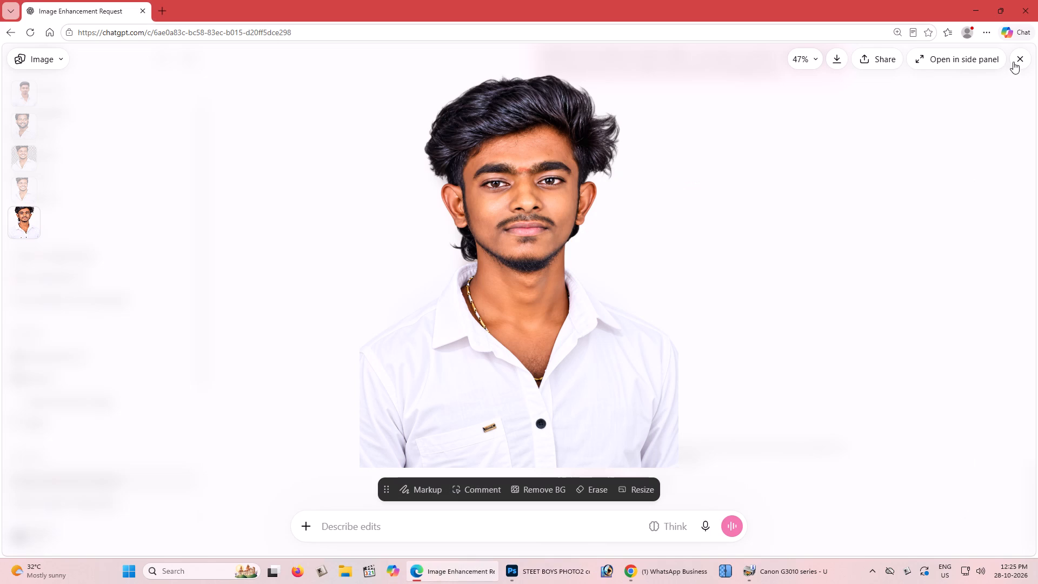
{"action": "left_click", "coordinate": [1015, 58]}
{"action": "left_click", "coordinate": [475, 523], "text": "ctrl"}
{"action": "key", "text": "ctrl+v"}
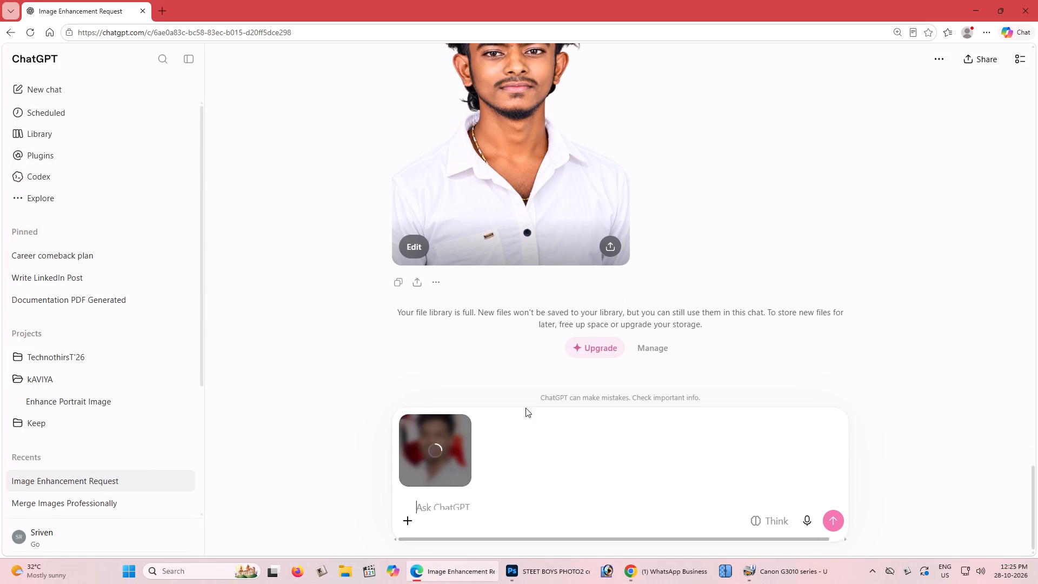
Reuse the previous ultra-smooth oil painting prompt with full shoulders, white shirt and background removal, and submit it with the new portrait.
{"action": "scroll", "coordinate": [586, 322], "scroll_direction": "up", "scroll_amount": 5}
{"action": "left_click", "coordinate": [797, 220]}
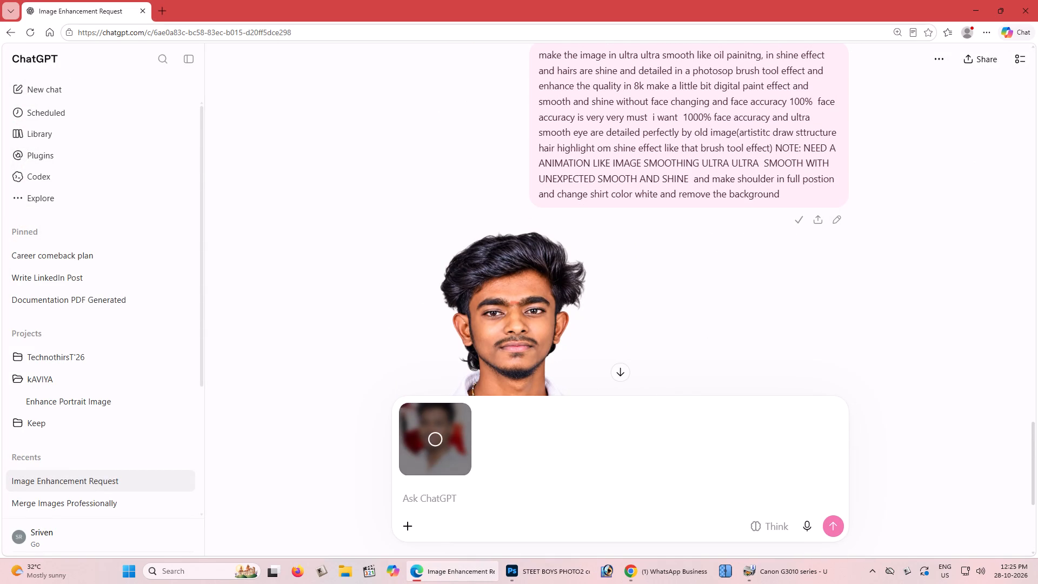
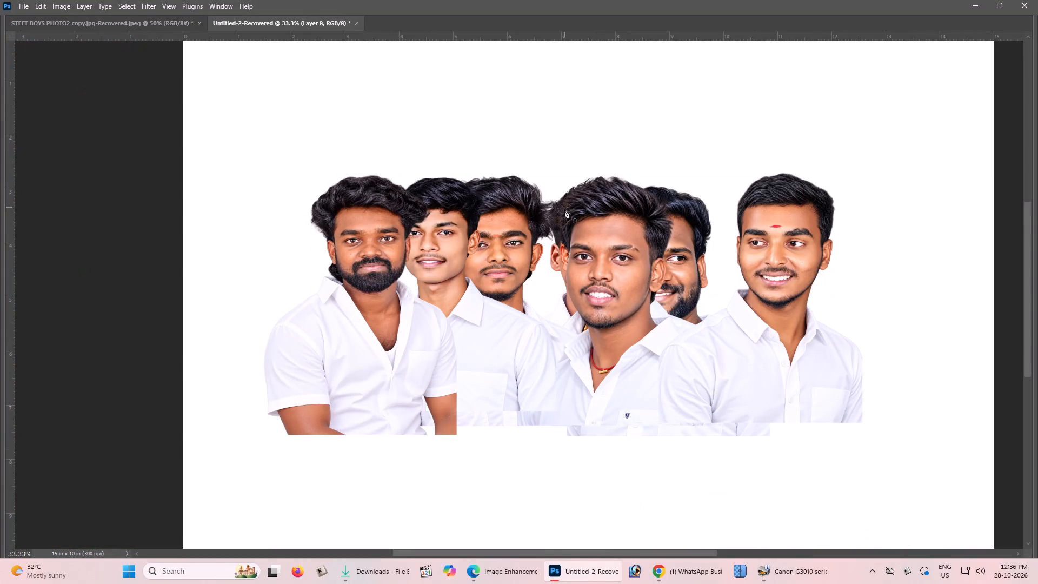
Examine the enhanced portraits in the group document up close, checking the faces, hair and overlaps between the men.
{"action": "key", "text": "z"}
{"action": "key", "text": "z"}
{"action": "key", "text": "z"}
{"action": "triple_click", "coordinate": [367, 238]}
{"action": "key", "text": "space"}
{"action": "left_click_drag", "start_coordinate": [538, 238], "coordinate": [495, 249]}
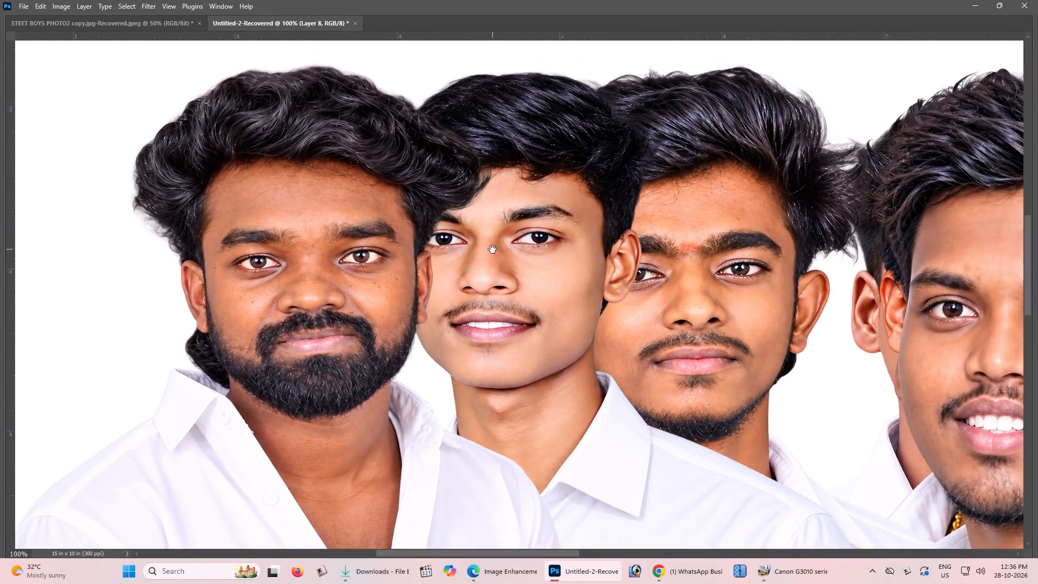
{"action": "left_click", "coordinate": [493, 249]}
{"action": "left_click", "coordinate": [488, 248]}
{"action": "key", "text": "space"}
{"action": "key", "text": "space"}
{"action": "key", "text": "space"}
{"action": "key", "text": "space"}
{"action": "key", "text": "space"}
{"action": "key", "text": "space"}
{"action": "key", "text": "space"}
{"action": "key", "text": "space"}
{"action": "key", "text": "space"}
{"action": "key", "text": "space"}
{"action": "key", "text": "space"}
{"action": "key", "text": "space"}
{"action": "key", "text": "space"}
{"action": "key", "text": "space"}
{"action": "left_click_drag", "start_coordinate": [586, 245], "coordinate": [432, 253]}
{"action": "left_click", "coordinate": [345, 253]}
{"action": "right_click", "coordinate": [351, 253]}
{"action": "left_click", "coordinate": [359, 257]}
{"action": "key", "text": "space"}
{"action": "left_click_drag", "start_coordinate": [364, 258], "coordinate": [362, 257]}
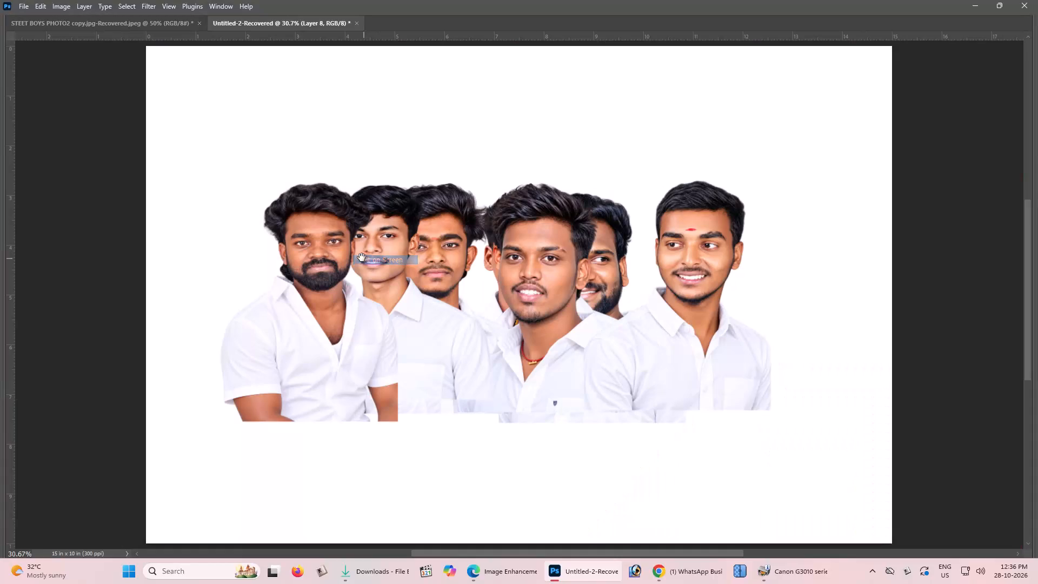
{"action": "left_click_drag", "start_coordinate": [362, 257], "coordinate": [354, 247]}
{"action": "left_click", "coordinate": [351, 245]}
{"action": "left_click_drag", "start_coordinate": [366, 237], "coordinate": [414, 223]}
{"action": "left_click_drag", "start_coordinate": [444, 213], "coordinate": [479, 207]}
{"action": "key", "text": "space"}
{"action": "key", "text": "space"}
{"action": "left_click_drag", "start_coordinate": [780, 203], "coordinate": [628, 231]}
{"action": "left_click", "coordinate": [577, 231]}
{"action": "left_click", "coordinate": [527, 236]}
{"action": "key", "text": "space"}
{"action": "key", "text": "space"}
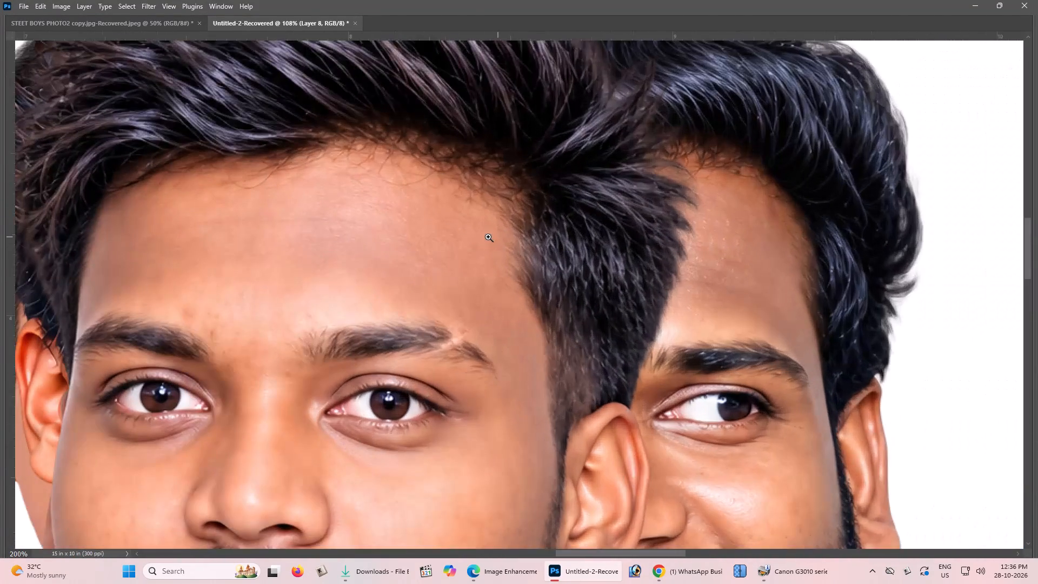
{"action": "left_click_drag", "start_coordinate": [487, 237], "coordinate": [513, 224]}
{"action": "left_click", "coordinate": [514, 224]}
{"action": "right_click", "coordinate": [514, 224]}
{"action": "left_click", "coordinate": [529, 228]}
Open the newly enhanced portrait of the bearded man with the white forehead mark in ChatGPT and copy the image.
{"action": "key", "text": "v"}
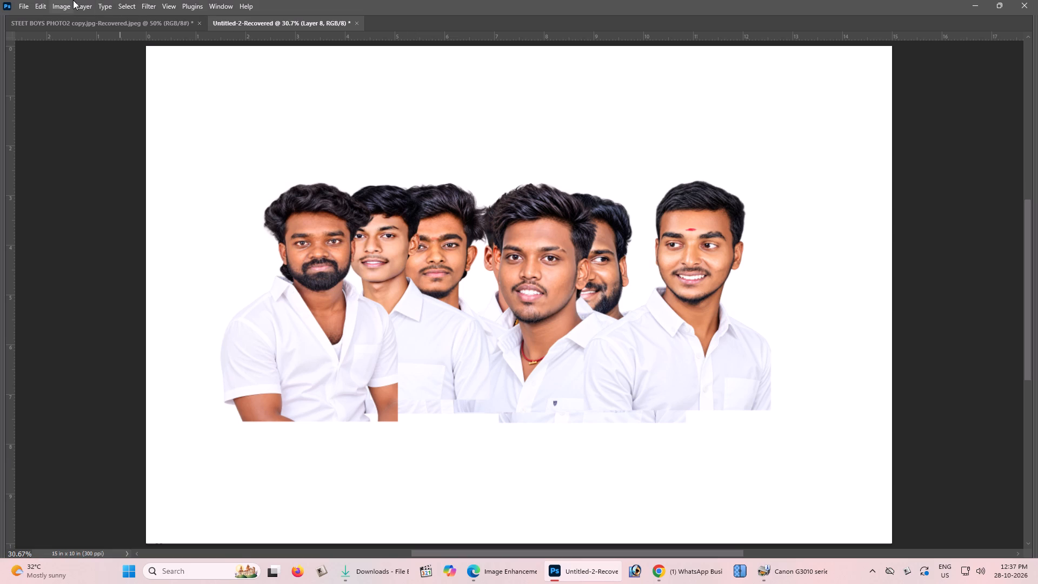
{"action": "key", "text": "alt+Tab"}
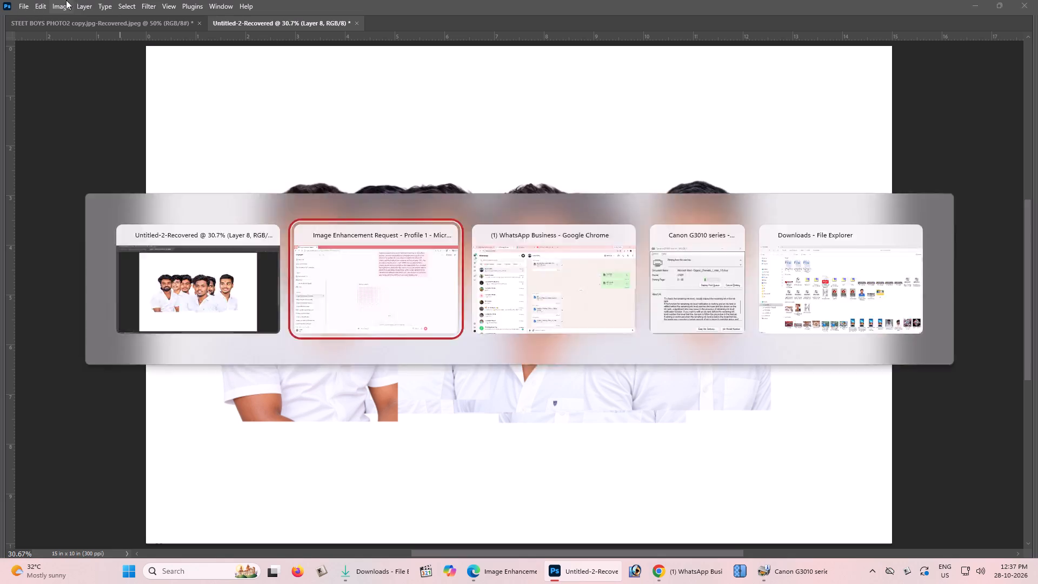
{"action": "left_click", "coordinate": [536, 238]}
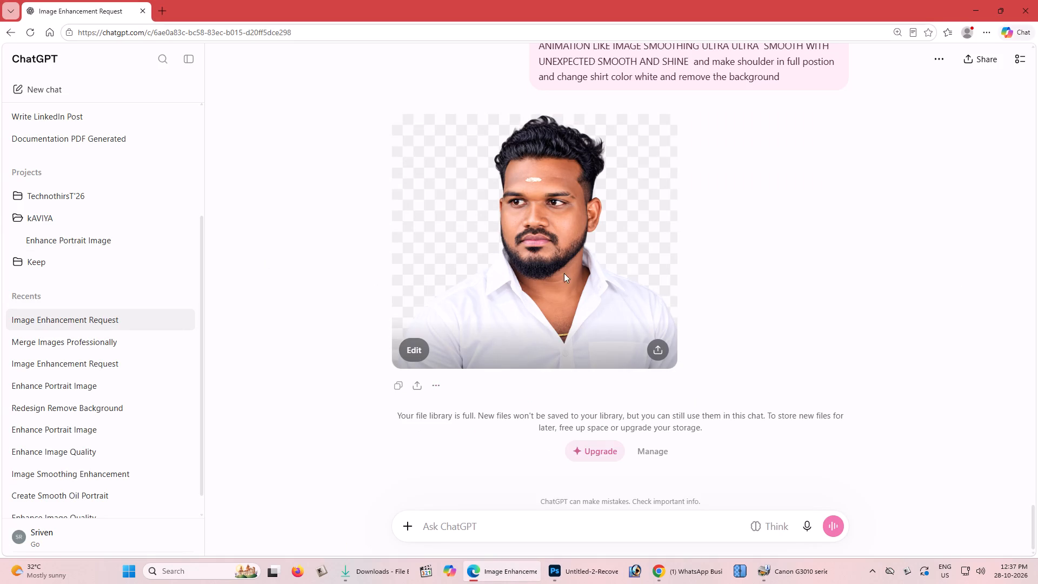
{"action": "right_click", "coordinate": [535, 214]}
{"action": "left_click", "coordinate": [565, 265]}
{"action": "right_click", "coordinate": [553, 252]}
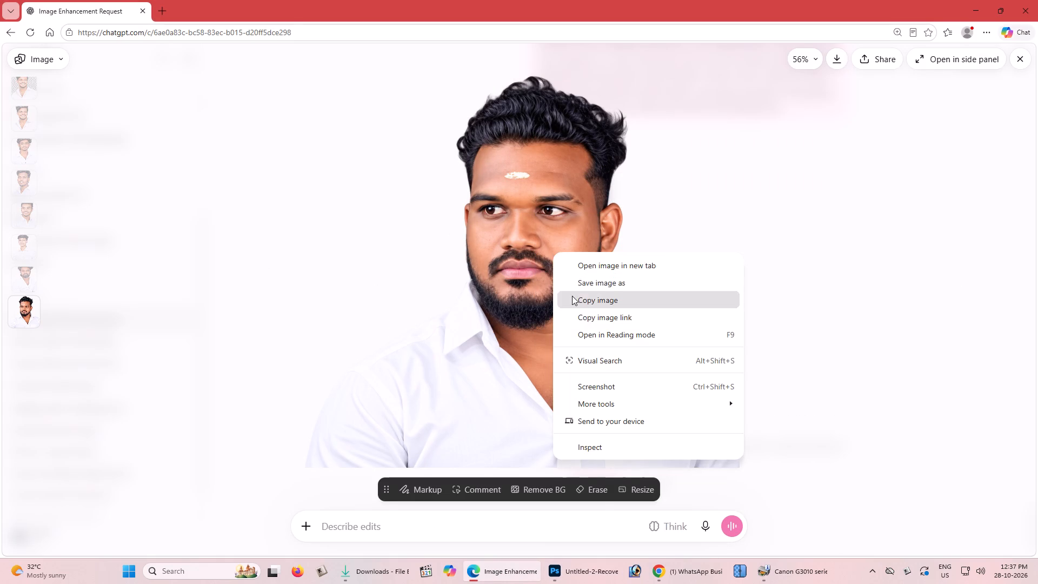
{"action": "left_click", "coordinate": [572, 296]}
{"action": "right_click", "coordinate": [555, 248]}
{"action": "left_click", "coordinate": [580, 298]}
{"action": "right_click", "coordinate": [558, 276]}
{"action": "left_click", "coordinate": [574, 324]}
Paste the copied portrait into the group document and place it at the right end of the row, beside the man with the red forehead mark.
{"action": "key", "text": "alt+Tab"}
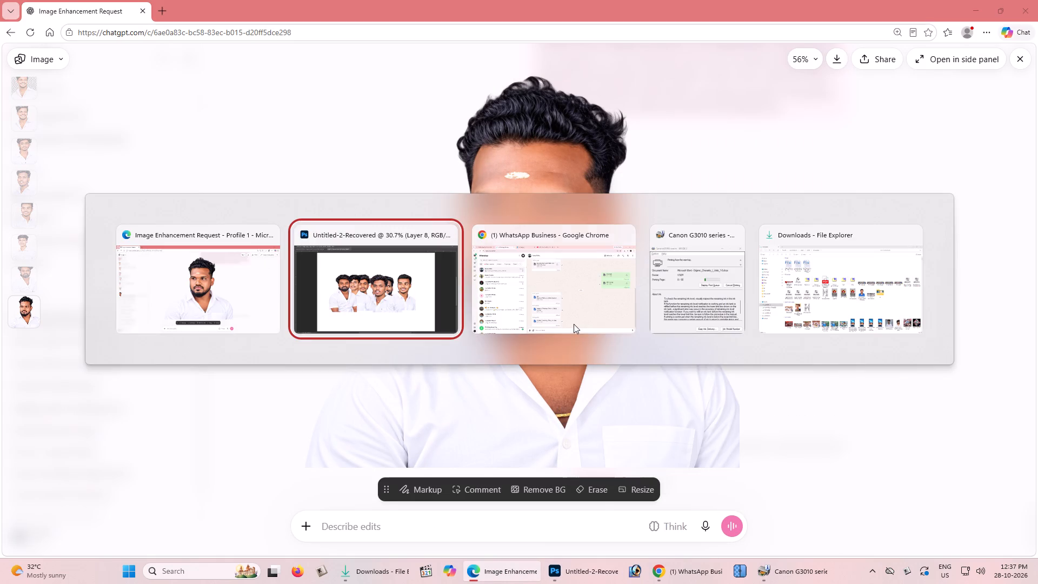
{"action": "key", "text": "ctrl+v"}
{"action": "left_click_drag", "start_coordinate": [493, 287], "coordinate": [646, 303], "text": "shift"}
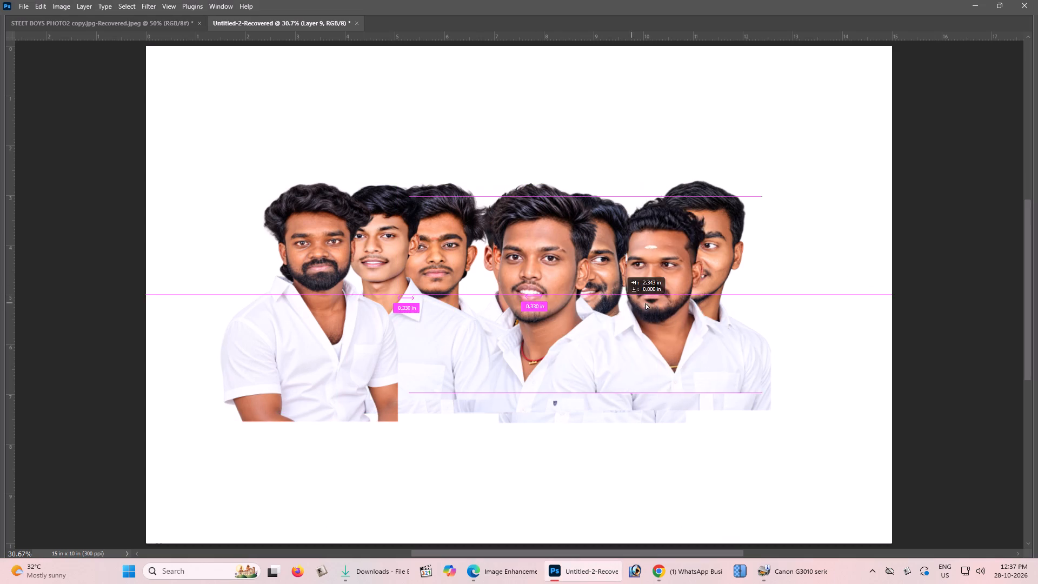
{"action": "left_click_drag", "start_coordinate": [646, 303], "coordinate": [763, 304], "text": "shift"}
{"action": "key", "text": "alt+space"}
{"action": "key", "text": "alt+Tab"}
{"action": "key", "text": "alt+Tab"}
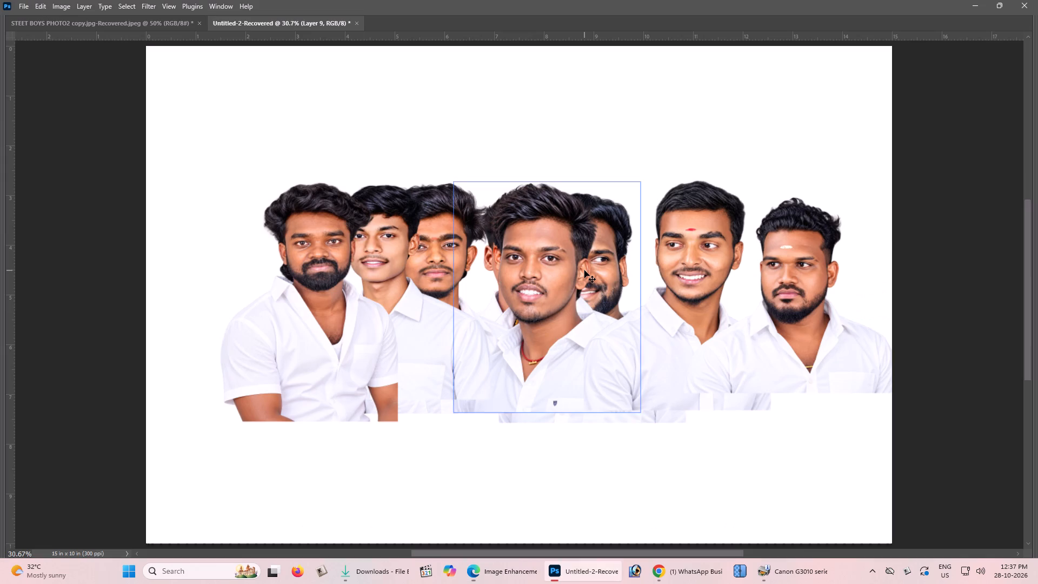
In the STEET BOYS banner, start a Pen outline beside the checked-shirt man's head and trace it down around his shoulder along the neighbour's white shirt.
{"action": "key", "text": "ctrl+Tab"}
{"action": "key", "text": "space"}
{"action": "key", "text": "space"}
{"action": "key", "text": "space"}
{"action": "left_click_drag", "start_coordinate": [761, 266], "coordinate": [671, 264]}
{"action": "left_click", "coordinate": [653, 260]}
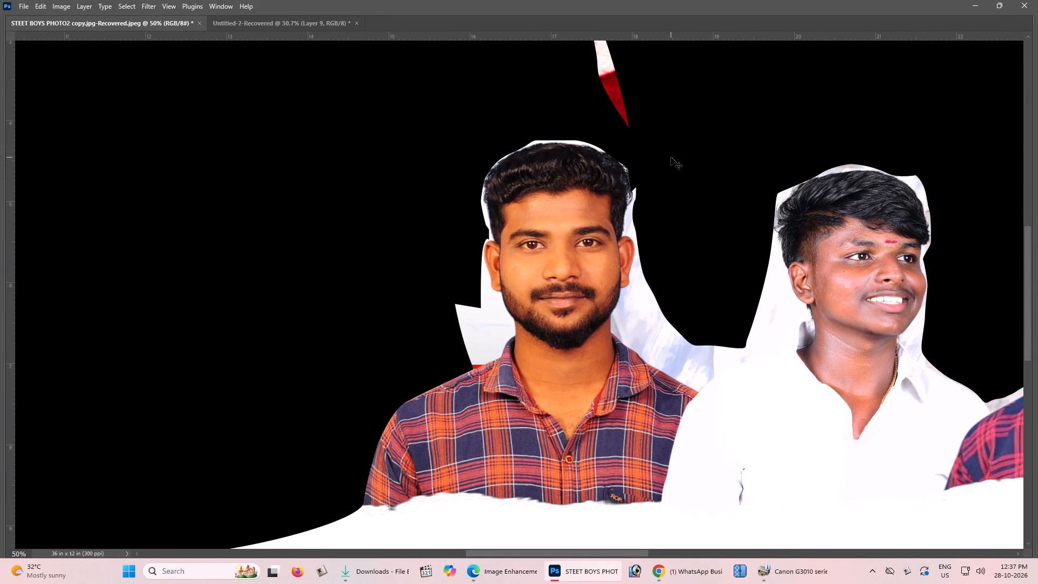
{"action": "key", "text": "p"}
{"action": "left_click", "coordinate": [671, 148]}
{"action": "left_click_drag", "start_coordinate": [704, 253], "coordinate": [704, 321]}
{"action": "left_click_drag", "start_coordinate": [703, 366], "coordinate": [702, 382]}
{"action": "left_click_drag", "start_coordinate": [695, 396], "coordinate": [692, 403]}
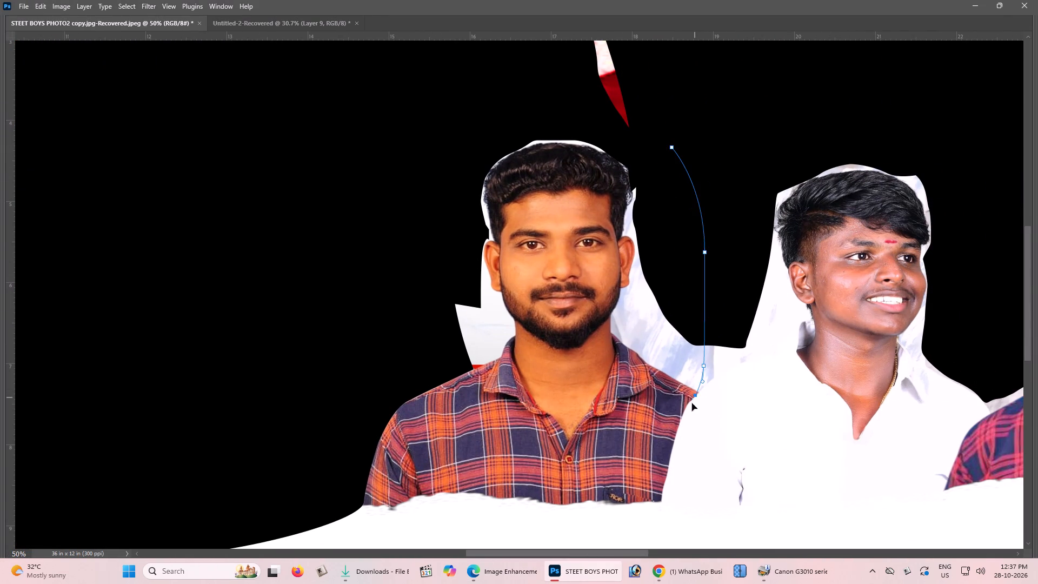
{"action": "left_click_drag", "start_coordinate": [692, 403], "coordinate": [692, 404]}
{"action": "left_click_drag", "start_coordinate": [679, 425], "coordinate": [674, 446]}
{"action": "key", "text": "space"}
{"action": "key", "text": "space"}
{"action": "key", "text": "space"}
{"action": "key", "text": "space"}
{"action": "left_click_drag", "start_coordinate": [672, 446], "coordinate": [683, 375]}
{"action": "left_click", "coordinate": [683, 366]}
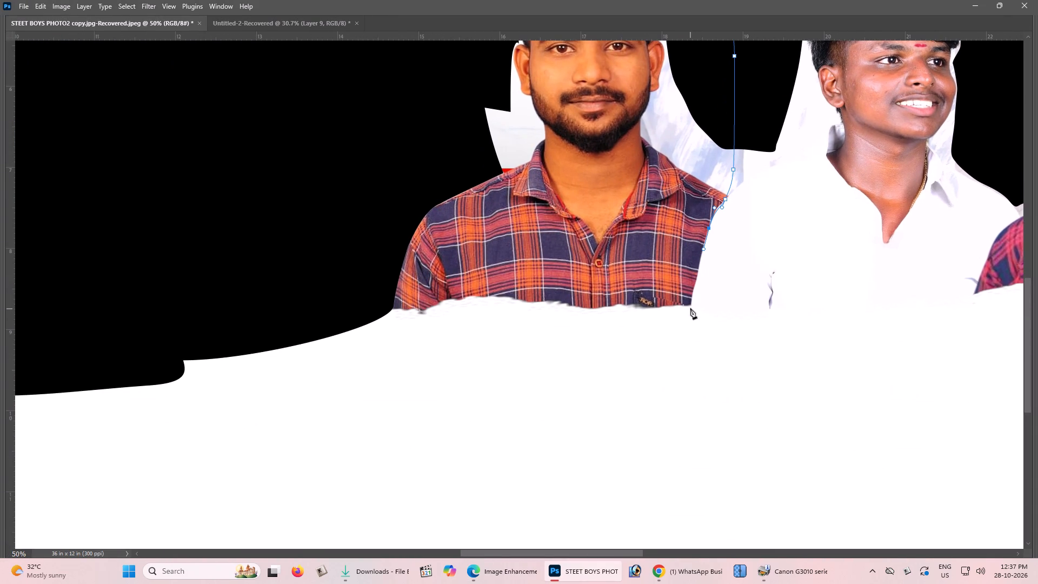
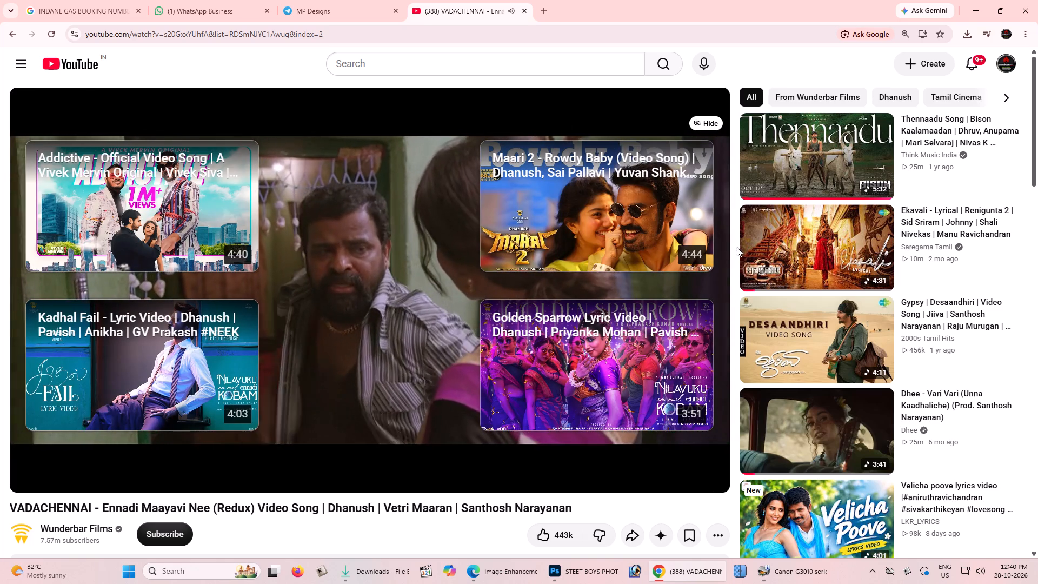
{"action": "left_click", "coordinate": [398, 241]}
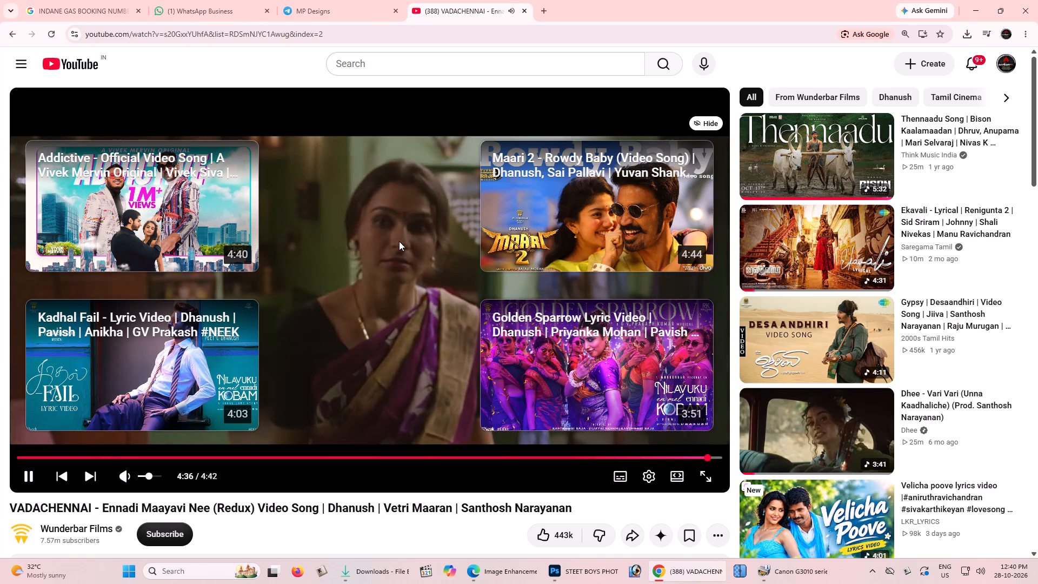
{"action": "scroll", "coordinate": [935, 246], "scroll_direction": "down", "scroll_amount": 4}
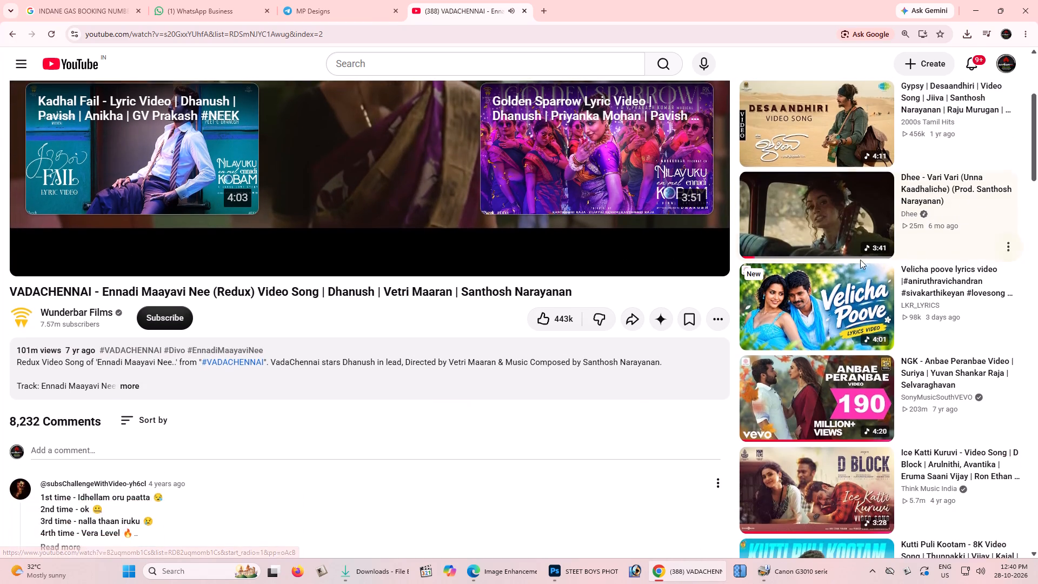
{"action": "scroll", "coordinate": [835, 258], "scroll_direction": "down", "scroll_amount": 4}
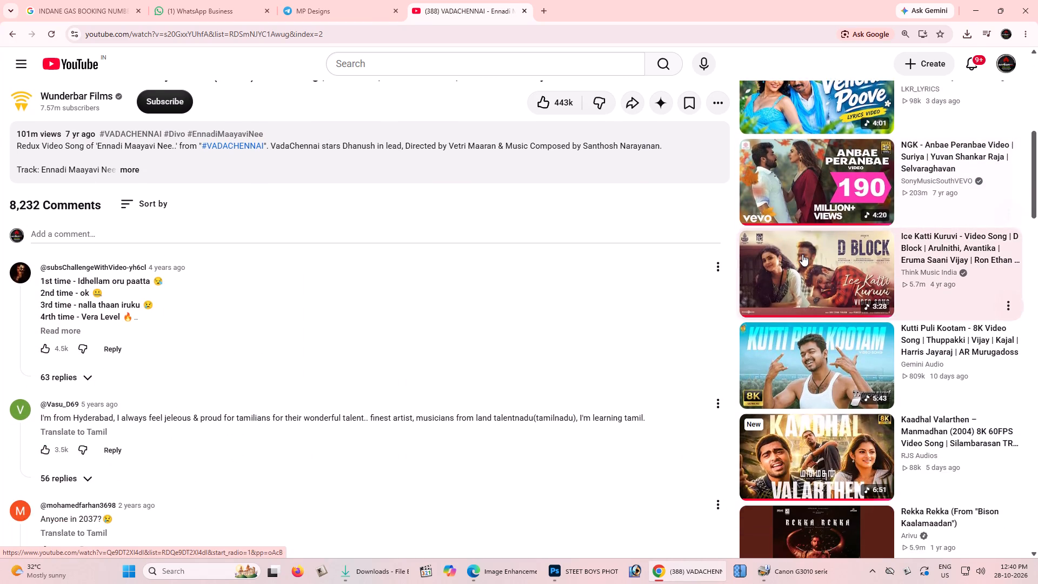
{"action": "scroll", "coordinate": [802, 254], "scroll_direction": "down", "scroll_amount": 5}
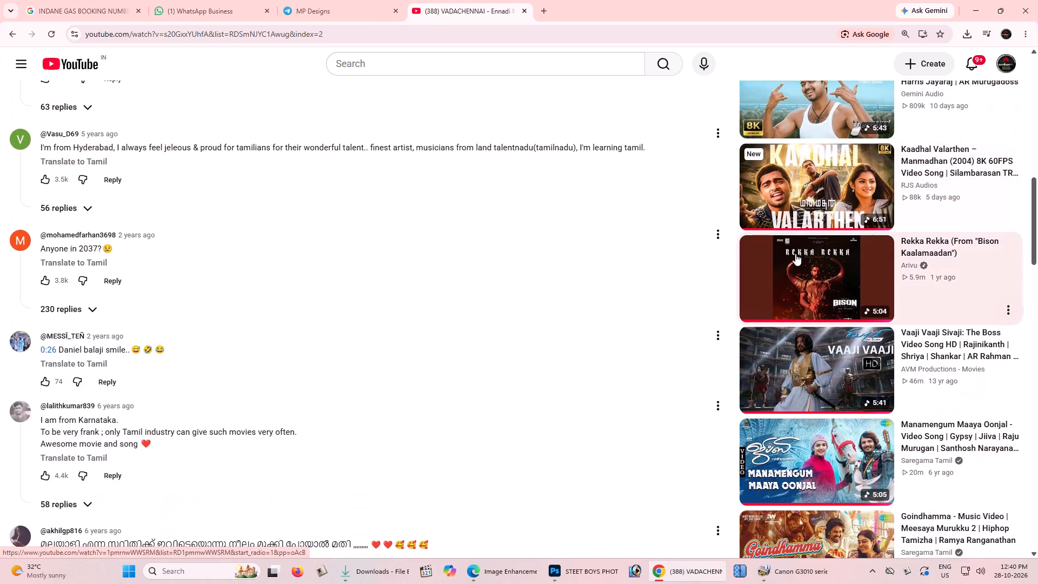
{"action": "scroll", "coordinate": [795, 254], "scroll_direction": "down", "scroll_amount": 4}
{"action": "left_click", "coordinate": [794, 254]}
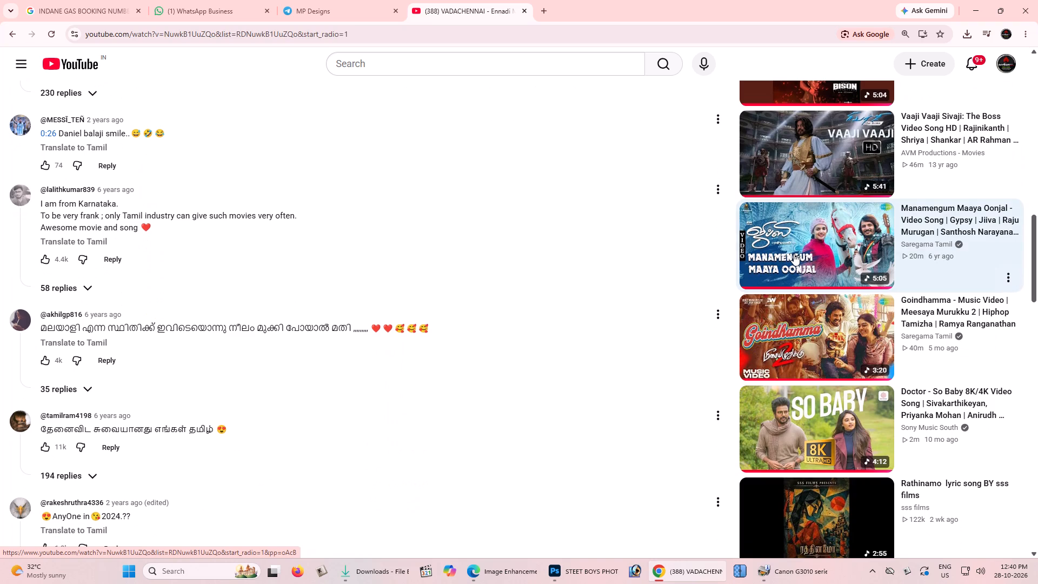
Get past the ads and skip the song ahead to about 0:30.
{"action": "left_click", "coordinate": [447, 277]}
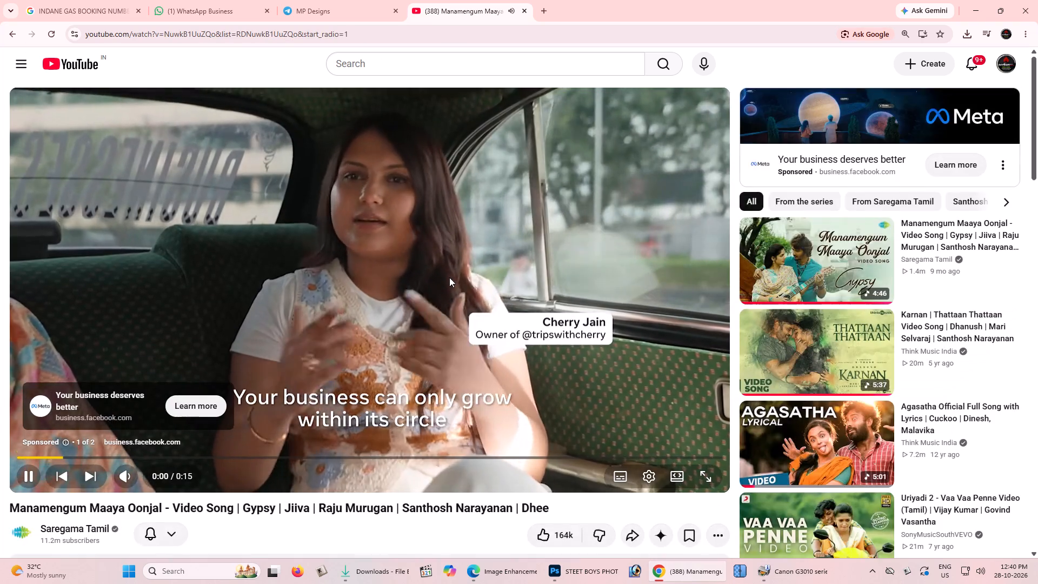
{"action": "left_click_drag", "start_coordinate": [478, 296], "coordinate": [492, 307]}
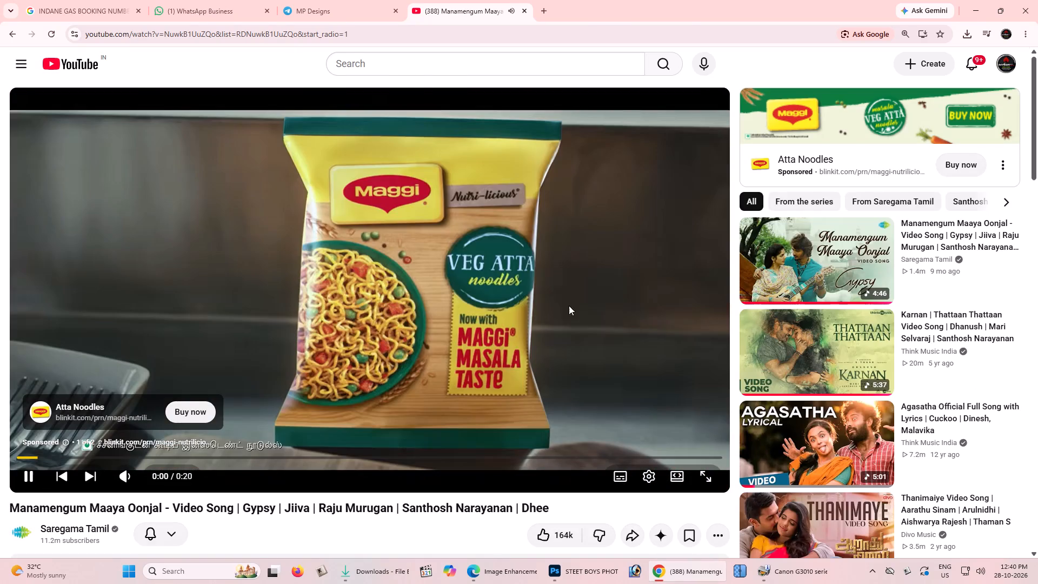
{"action": "left_click", "coordinate": [490, 287]}
{"action": "left_click_drag", "start_coordinate": [696, 359], "coordinate": [711, 366]}
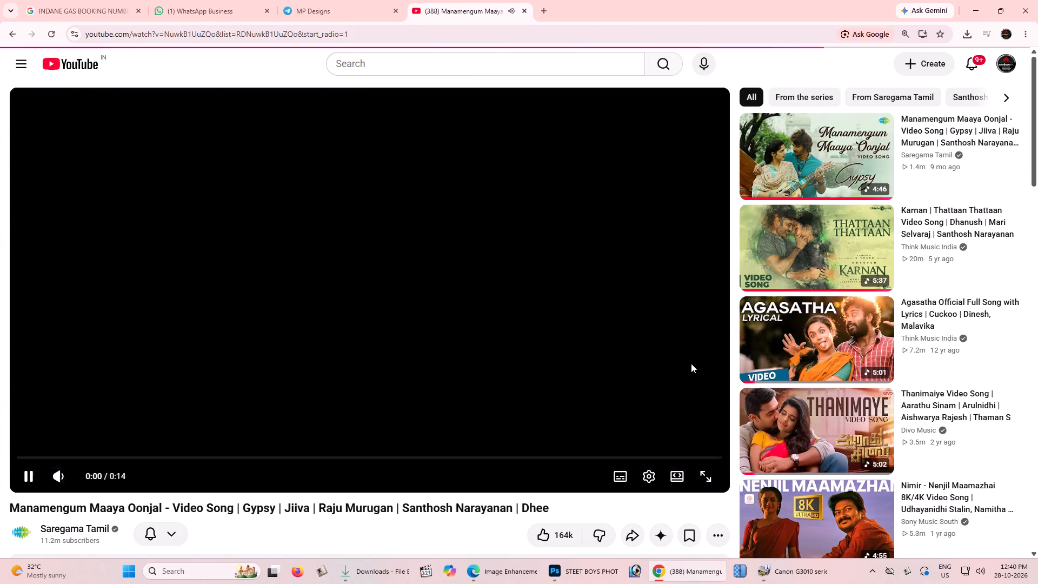
{"action": "left_click", "coordinate": [605, 354]}
{"action": "left_click_drag", "start_coordinate": [646, 386], "coordinate": [678, 397]}
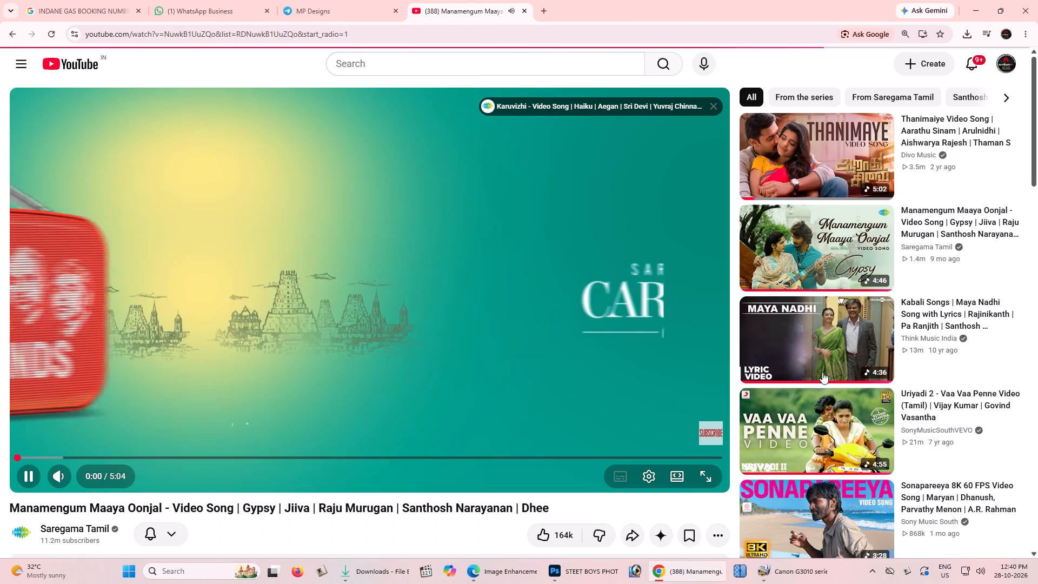
{"action": "scroll", "coordinate": [822, 372], "scroll_direction": "up", "scroll_amount": 1}
{"action": "left_click_drag", "start_coordinate": [530, 313], "coordinate": [522, 309]}
{"action": "left_click_drag", "start_coordinate": [615, 360], "coordinate": [620, 363]}
{"action": "left_click", "coordinate": [89, 456]}
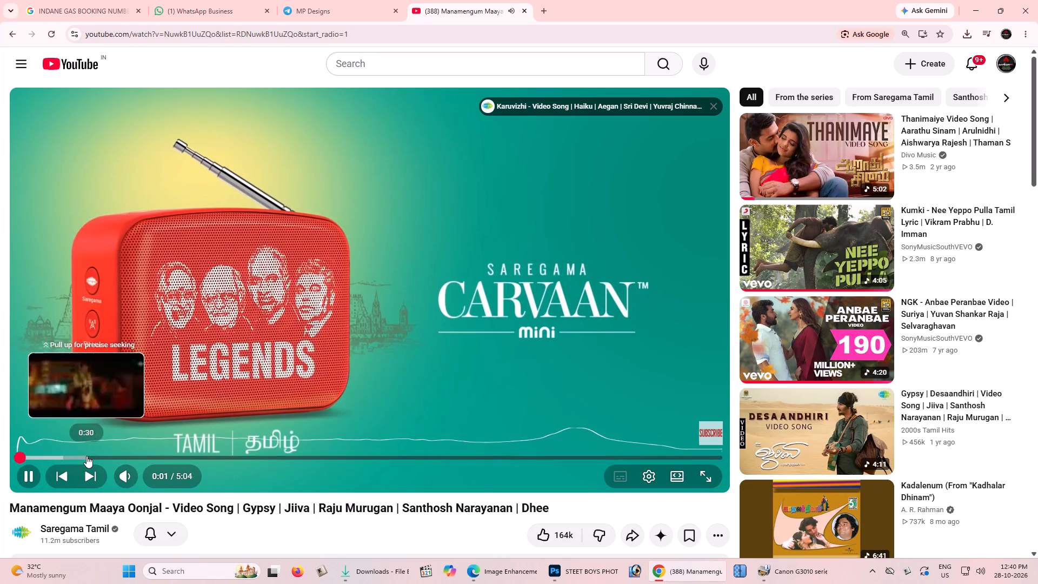
{"action": "left_click", "coordinate": [86, 456]}
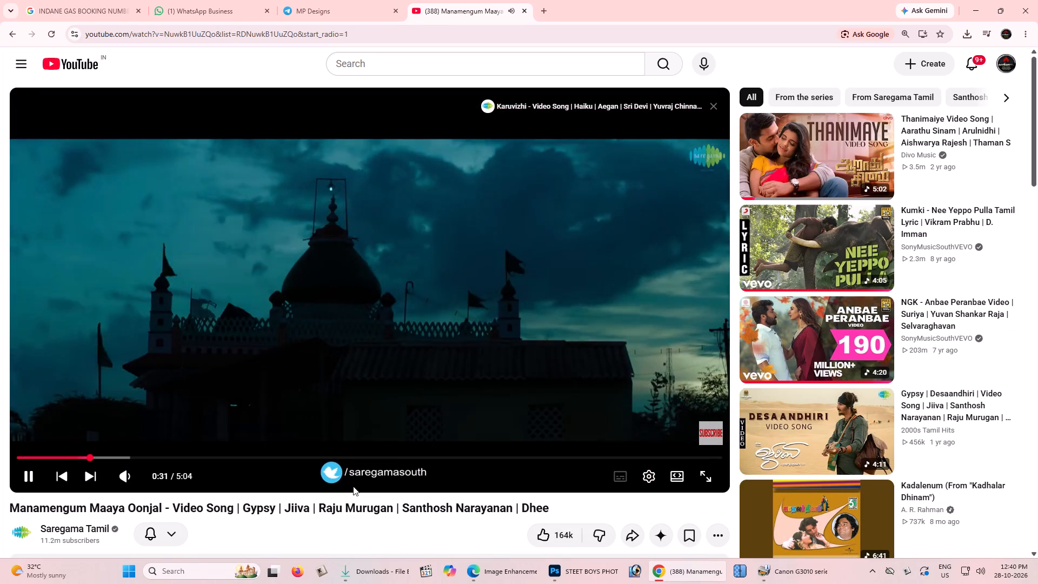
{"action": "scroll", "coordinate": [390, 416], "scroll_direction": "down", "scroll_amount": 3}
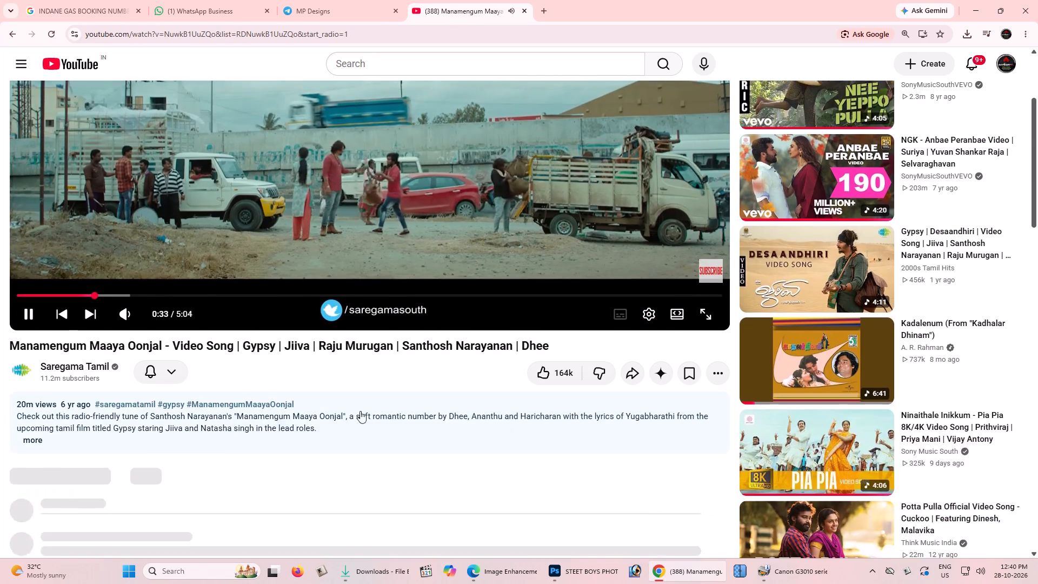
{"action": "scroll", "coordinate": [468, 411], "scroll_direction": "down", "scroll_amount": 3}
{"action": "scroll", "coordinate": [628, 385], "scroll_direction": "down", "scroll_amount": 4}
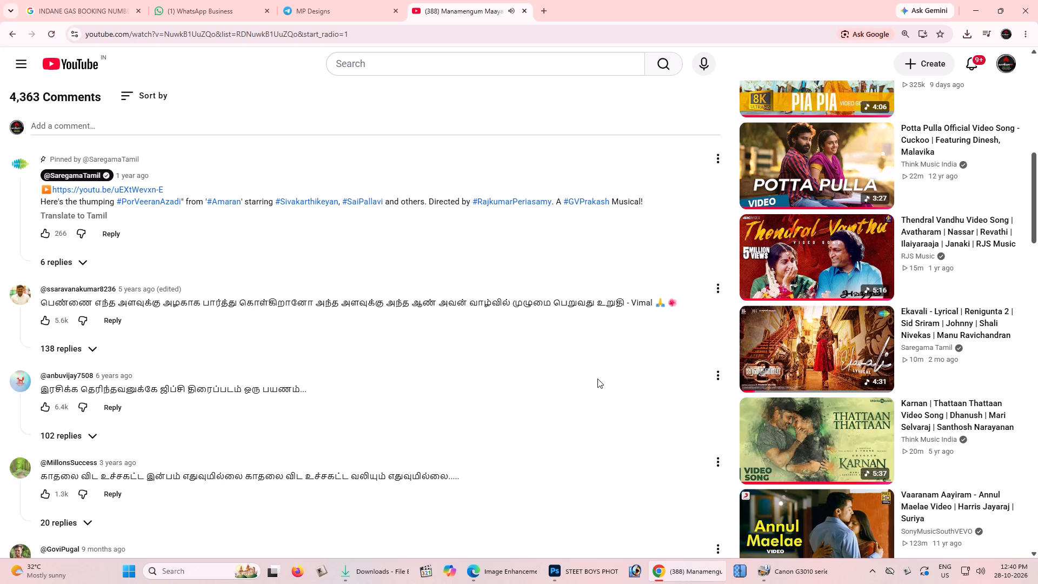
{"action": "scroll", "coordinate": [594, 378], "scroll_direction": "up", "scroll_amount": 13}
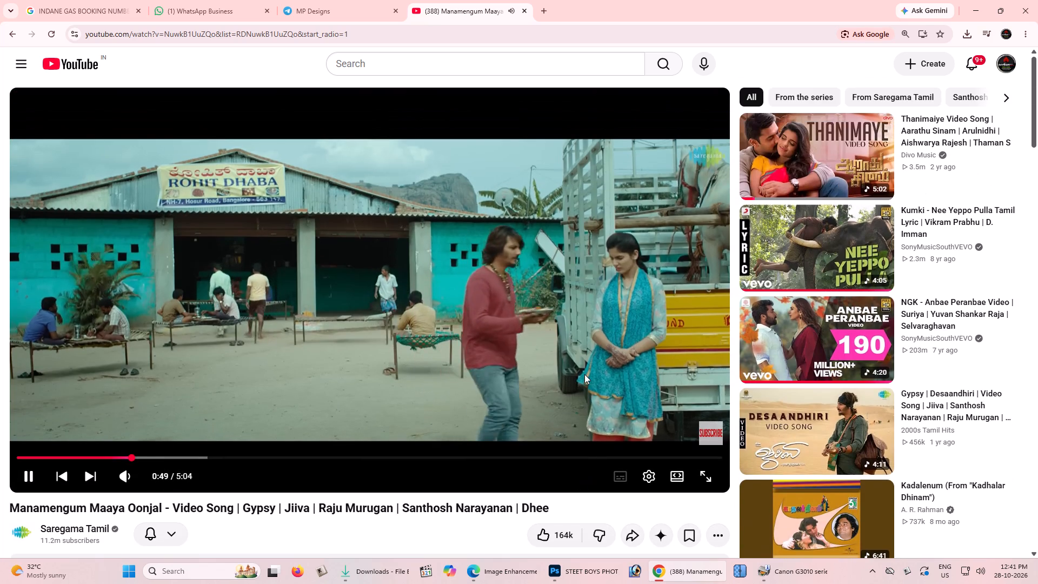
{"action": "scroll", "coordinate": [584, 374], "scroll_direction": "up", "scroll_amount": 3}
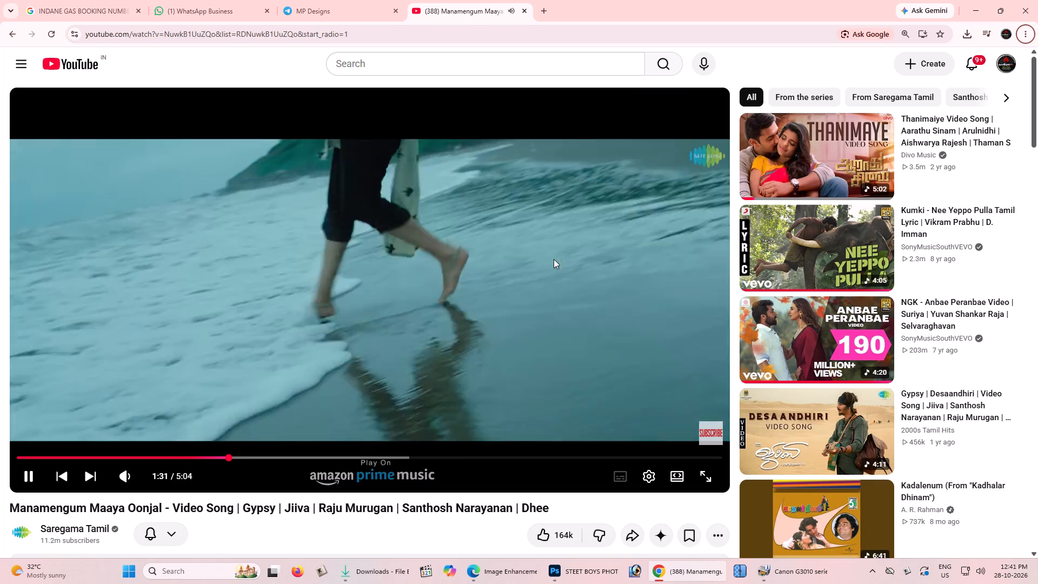
{"action": "key", "text": "alt+Tab"}
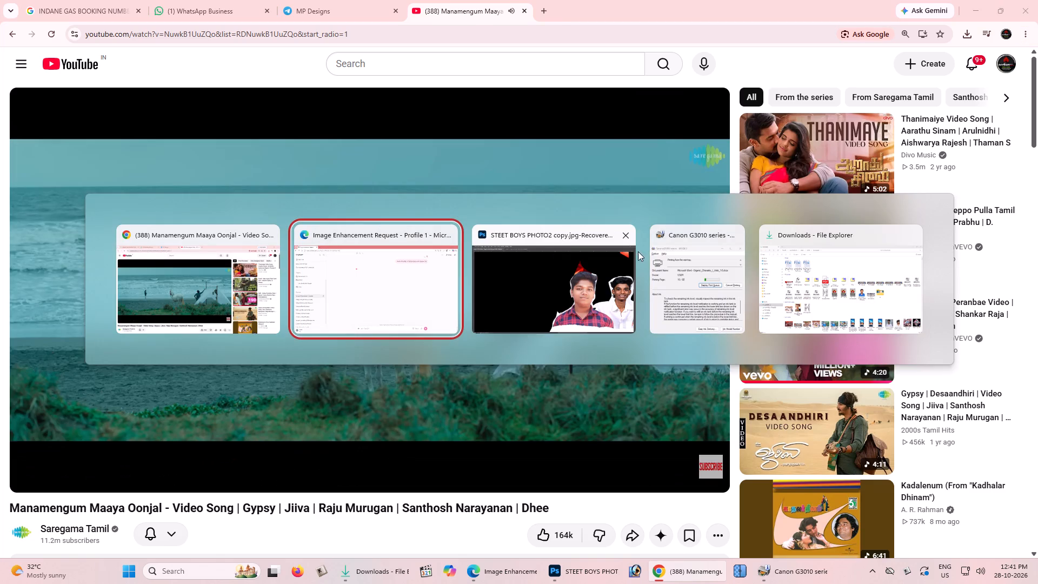
{"action": "left_click", "coordinate": [737, 259], "text": "alt"}
{"action": "key", "text": "alt+Tab"}
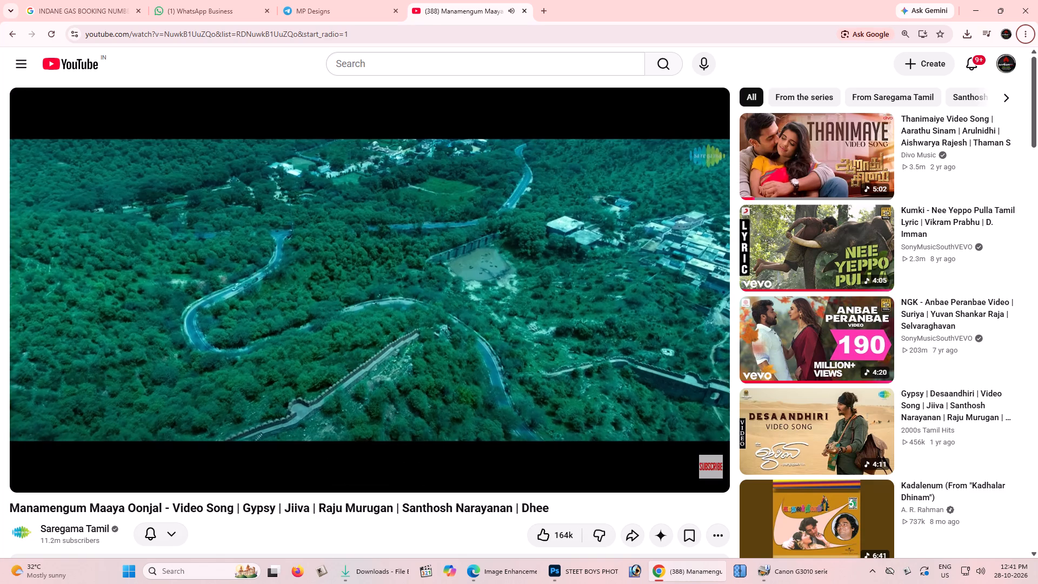
{"action": "left_click", "coordinate": [250, 457]}
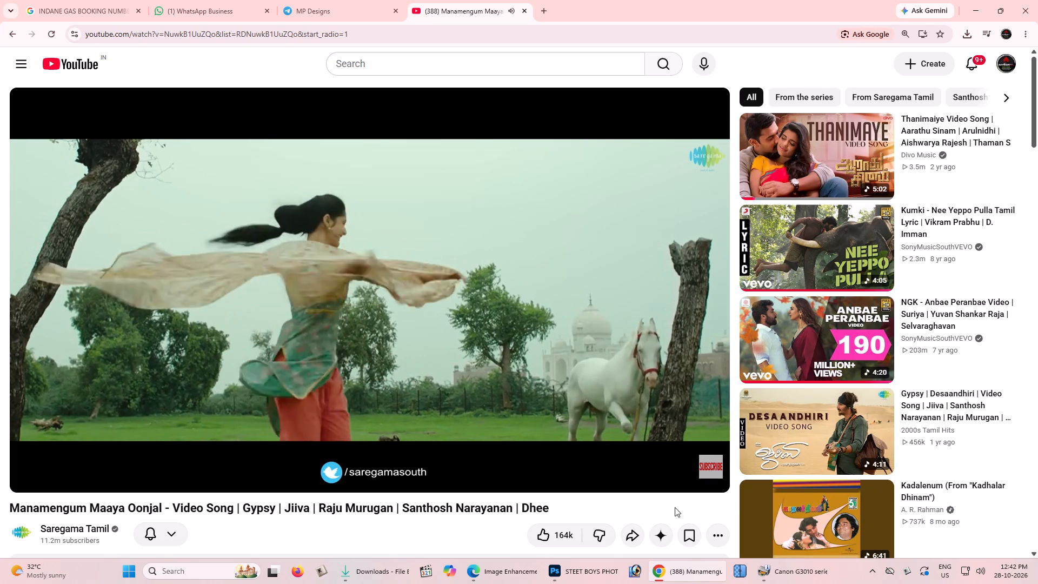
Return to the ChatGPT chat, open the regenerated portrait of the red-forehead-mark man and copy the image.
{"action": "key", "text": "alt+Tab"}
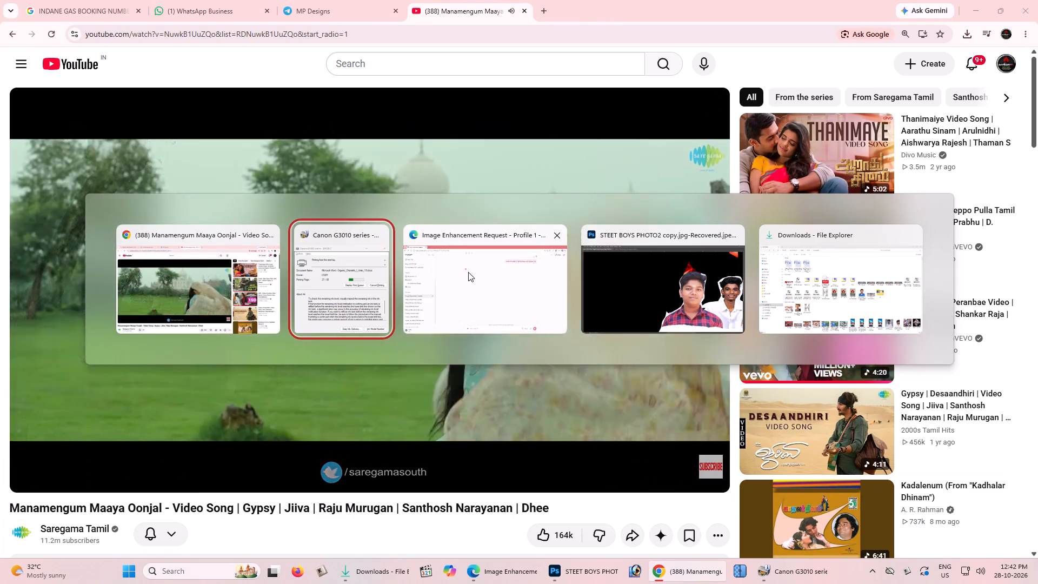
{"action": "left_click", "coordinate": [468, 272], "text": "alt"}
{"action": "left_click", "coordinate": [518, 262]}
{"action": "right_click", "coordinate": [534, 261]}
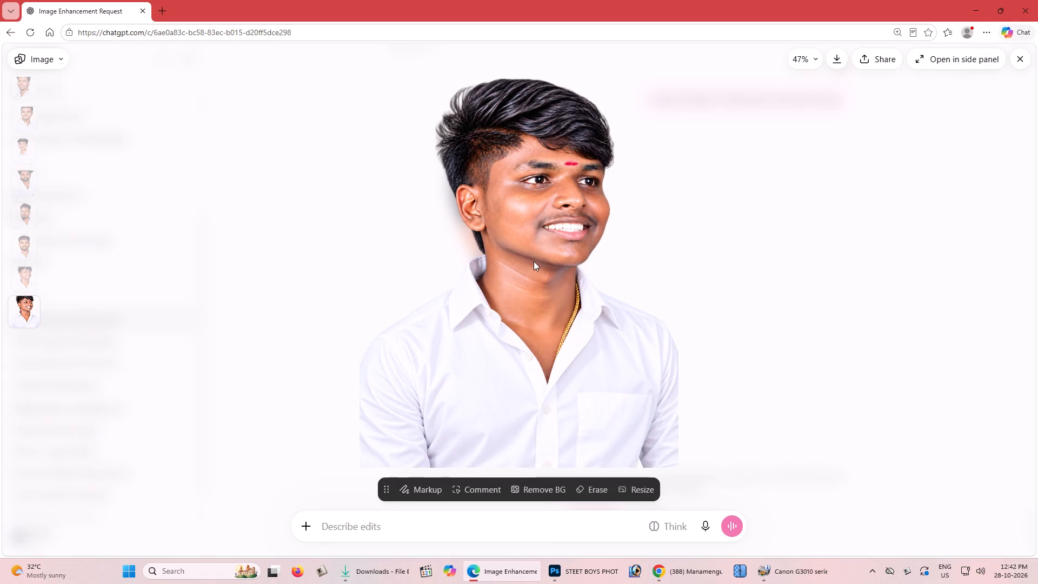
{"action": "left_click", "coordinate": [570, 312]}
{"action": "right_click", "coordinate": [561, 260]}
{"action": "left_click", "coordinate": [588, 309]}
{"action": "right_click_drag", "start_coordinate": [520, 263], "coordinate": [521, 270]}
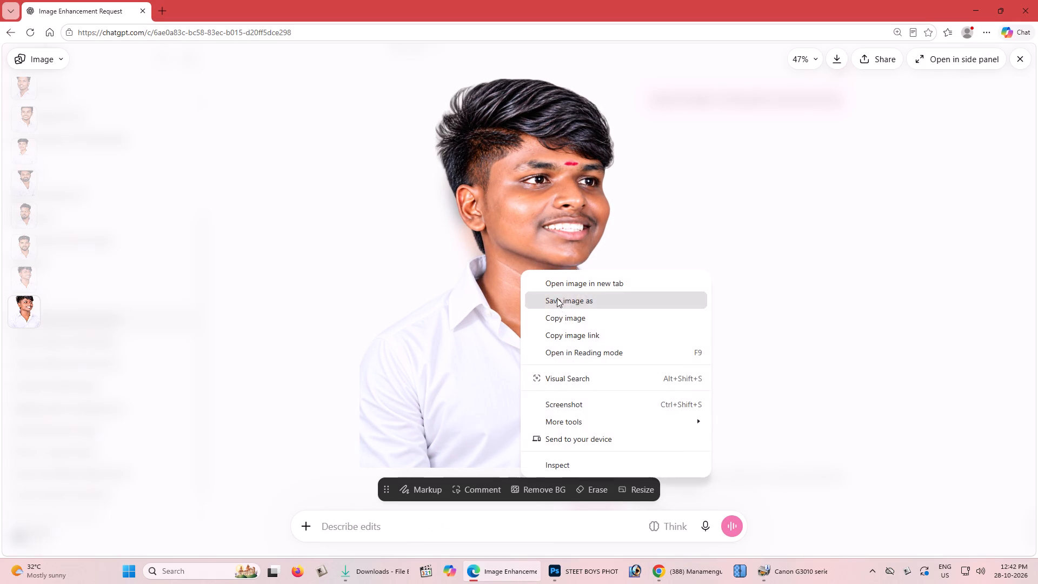
{"action": "left_click", "coordinate": [560, 317]}
Paste the copied portrait into Photoshop's Untitled-2-Recovered group document and move it down in front of the middle of the group.
{"action": "key", "text": "alt+Tab"}
{"action": "left_click", "coordinate": [617, 307], "text": "alt"}
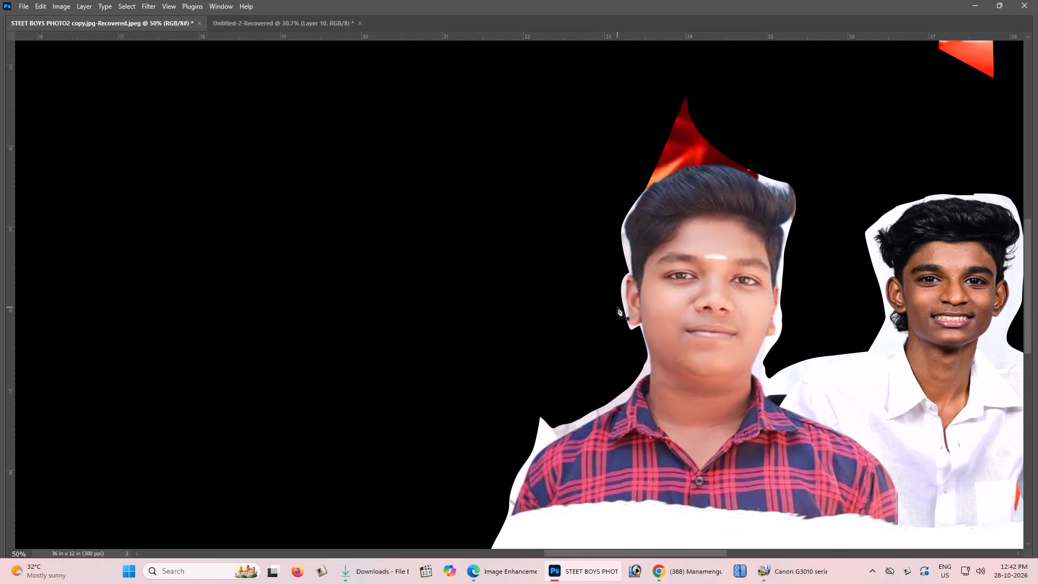
{"action": "key", "text": "ctrl+Tab"}
{"action": "key", "text": "ctrl+v"}
{"action": "left_click_drag", "start_coordinate": [564, 290], "coordinate": [468, 390]}
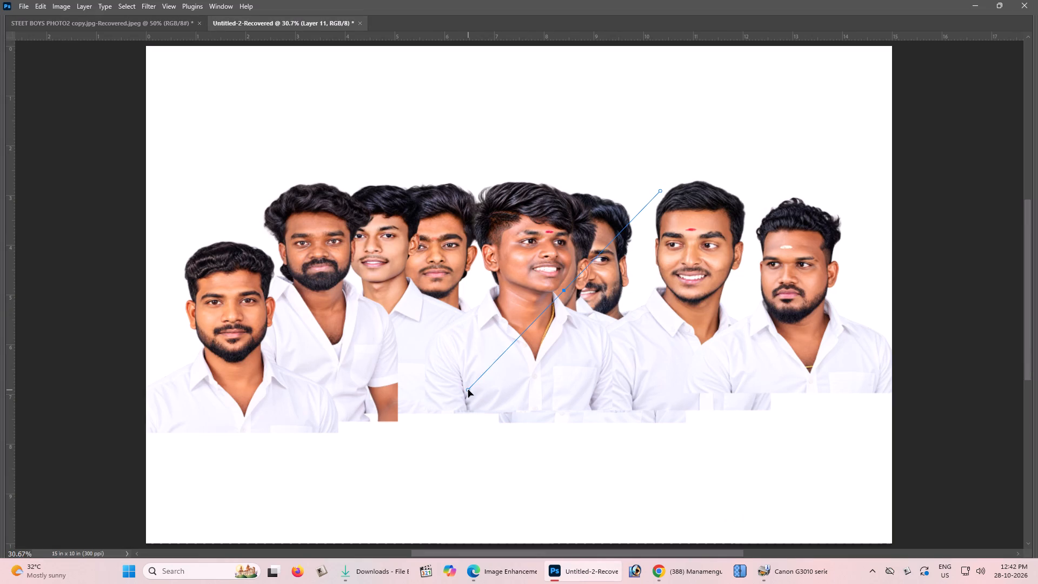
{"action": "left_click_drag", "start_coordinate": [468, 390], "coordinate": [467, 390]}
{"action": "key", "text": "ctrl+z"}
{"action": "key", "text": "v"}
{"action": "left_click_drag", "start_coordinate": [550, 270], "coordinate": [525, 391]}
In the STEET BOYS banner, begin a Pen outline around the plaid-shirt boy, from beside his hair down to his neck.
{"action": "key", "text": "ctrl+Tab"}
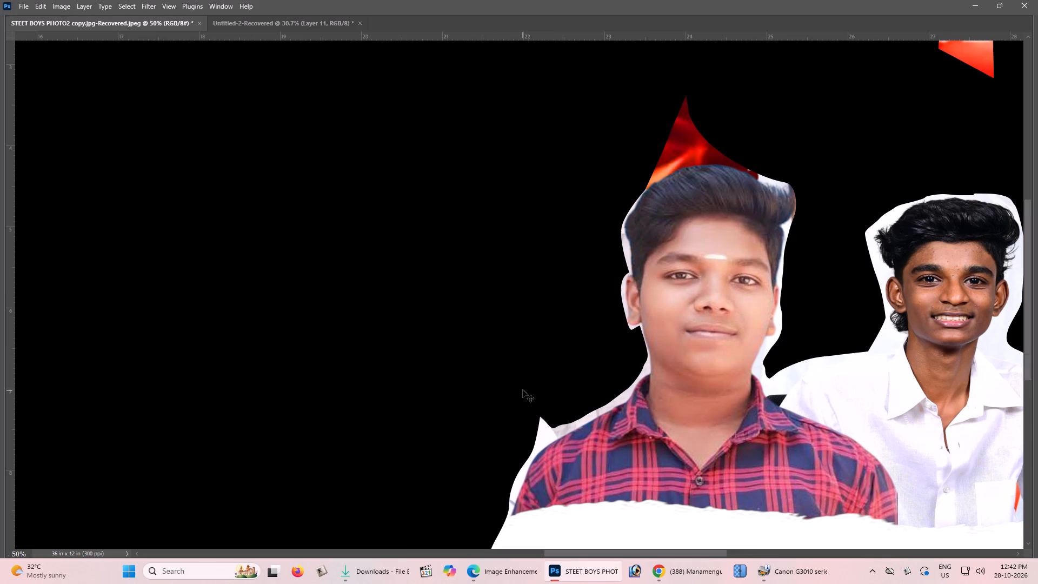
{"action": "key", "text": "space"}
{"action": "left_click_drag", "start_coordinate": [694, 310], "coordinate": [573, 306]}
{"action": "left_click", "coordinate": [571, 306]}
{"action": "scroll", "coordinate": [569, 298], "scroll_direction": "down", "scroll_amount": 3}
{"action": "key", "text": "p"}
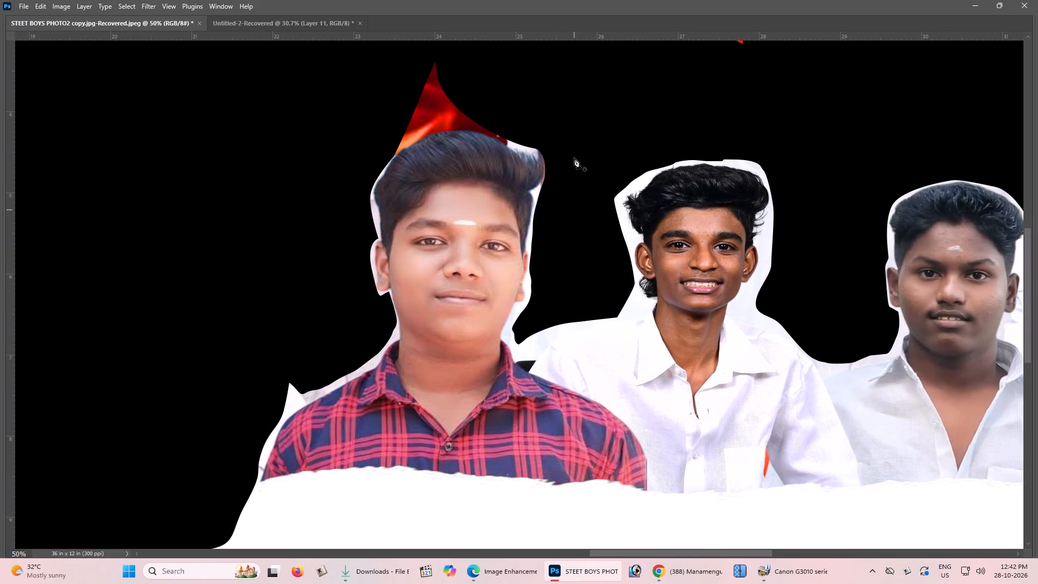
{"action": "left_click_drag", "start_coordinate": [593, 129], "coordinate": [591, 142]}
{"action": "left_click_drag", "start_coordinate": [580, 266], "coordinate": [570, 300]}
{"action": "left_click", "coordinate": [593, 241]}
{"action": "key", "text": "p"}
{"action": "key", "text": "p"}
{"action": "left_click_drag", "start_coordinate": [582, 193], "coordinate": [581, 198]}
{"action": "left_click_drag", "start_coordinate": [562, 306], "coordinate": [540, 339]}
{"action": "left_click", "coordinate": [521, 348]}
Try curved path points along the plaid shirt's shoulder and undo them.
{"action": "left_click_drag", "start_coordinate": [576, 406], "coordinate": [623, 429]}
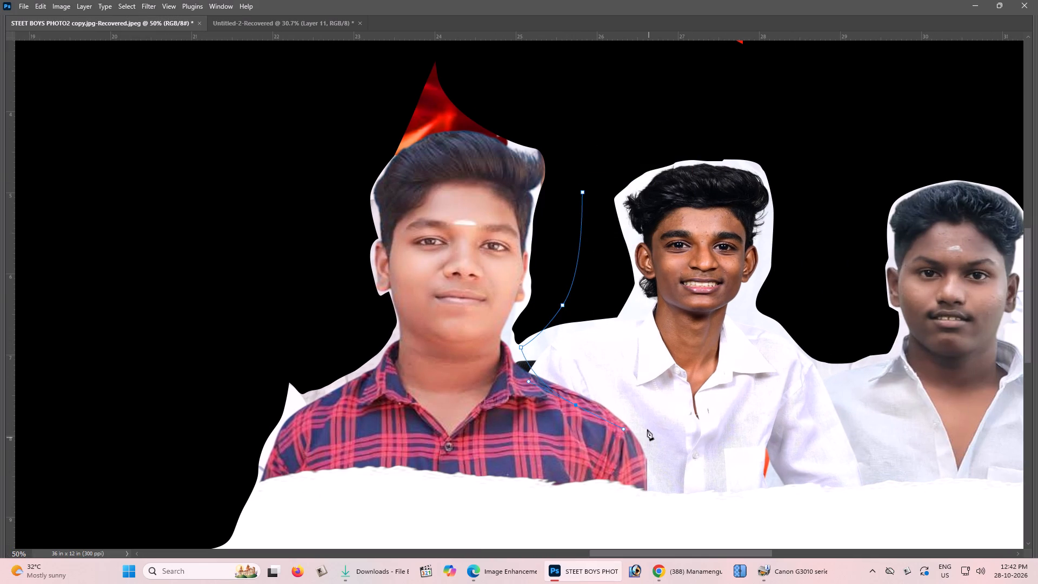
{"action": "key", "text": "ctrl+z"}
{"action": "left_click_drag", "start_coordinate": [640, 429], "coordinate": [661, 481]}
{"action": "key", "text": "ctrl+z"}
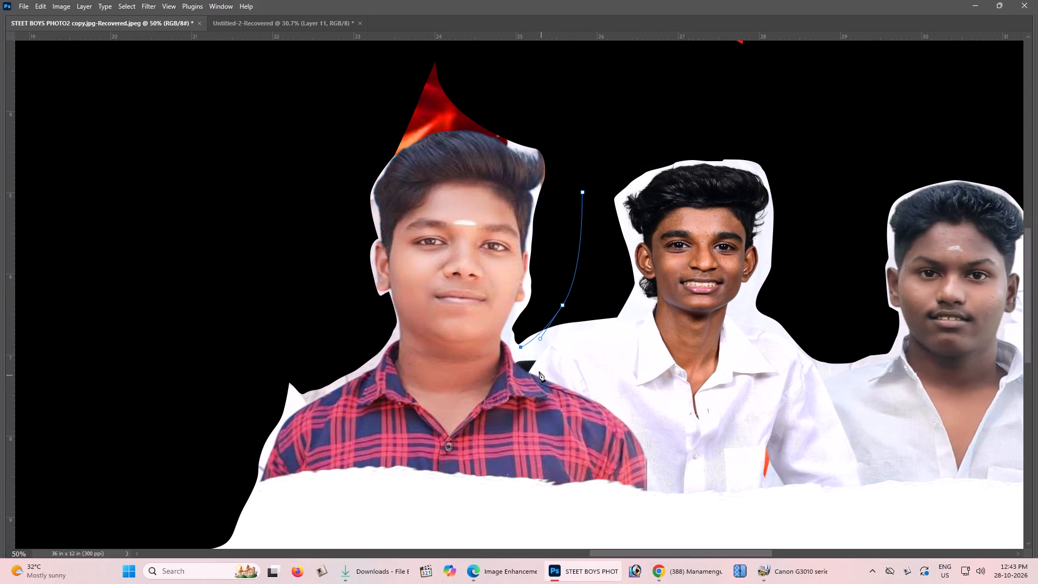
{"action": "left_click", "coordinate": [529, 370]}
{"action": "left_click_drag", "start_coordinate": [635, 433], "coordinate": [655, 469]}
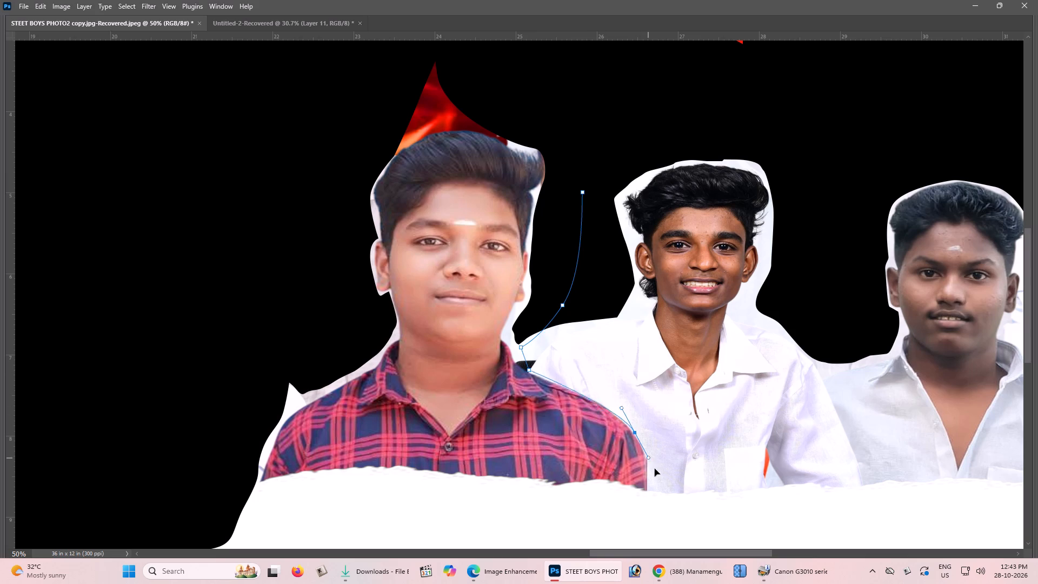
{"action": "left_click_drag", "start_coordinate": [655, 469], "coordinate": [656, 468]}
{"action": "left_click_drag", "start_coordinate": [644, 503], "coordinate": [640, 509]}
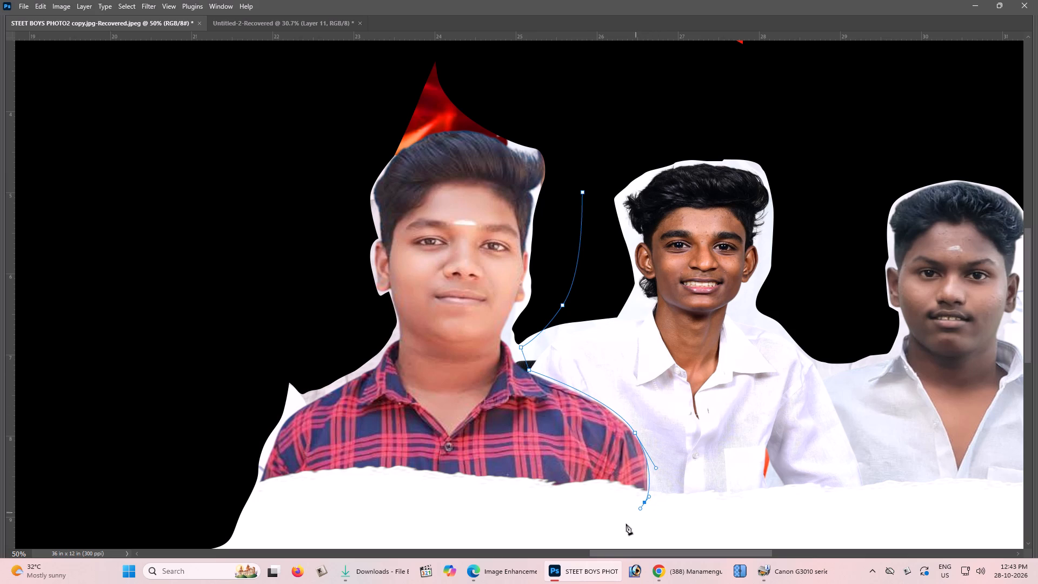
{"action": "left_click_drag", "start_coordinate": [435, 508], "coordinate": [362, 502]}
{"action": "left_click_drag", "start_coordinate": [175, 483], "coordinate": [136, 401]}
{"action": "left_click_drag", "start_coordinate": [298, 103], "coordinate": [336, 88]}
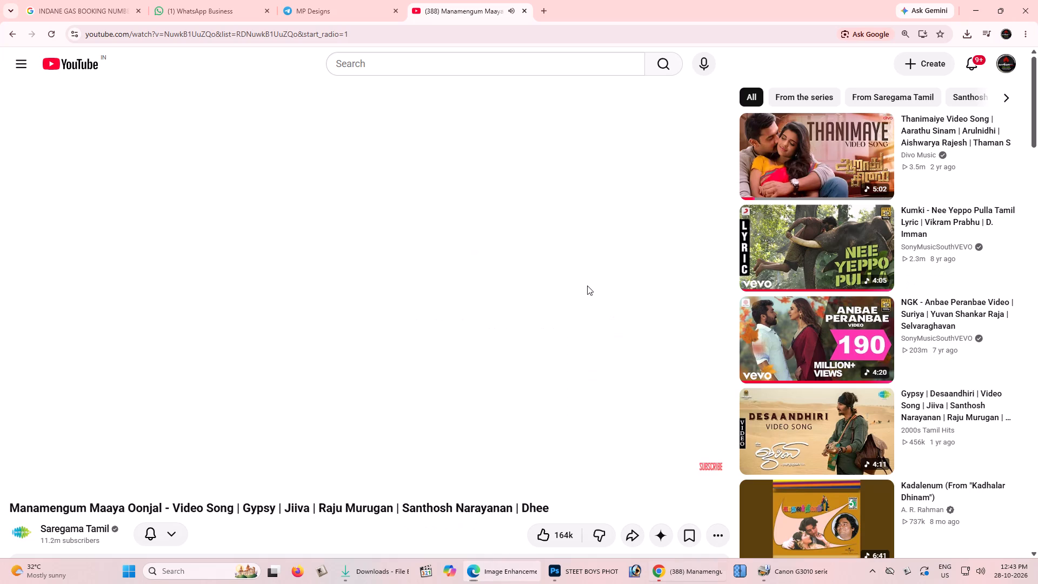
{"action": "scroll", "coordinate": [682, 275], "scroll_direction": "down", "scroll_amount": 13}
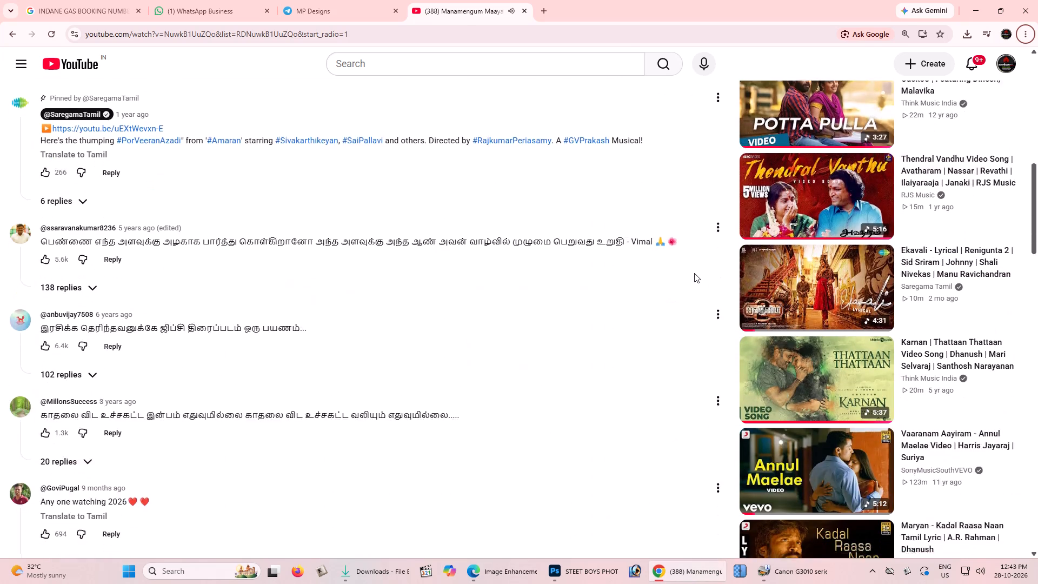
{"action": "scroll", "coordinate": [694, 273], "scroll_direction": "down", "scroll_amount": 13}
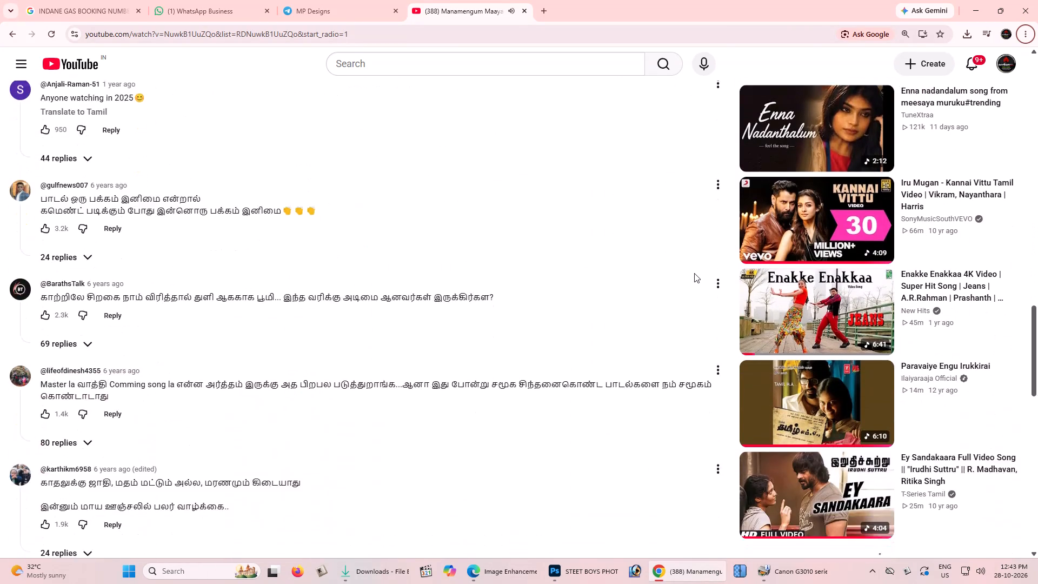
{"action": "scroll", "coordinate": [694, 273], "scroll_direction": "down", "scroll_amount": 8}
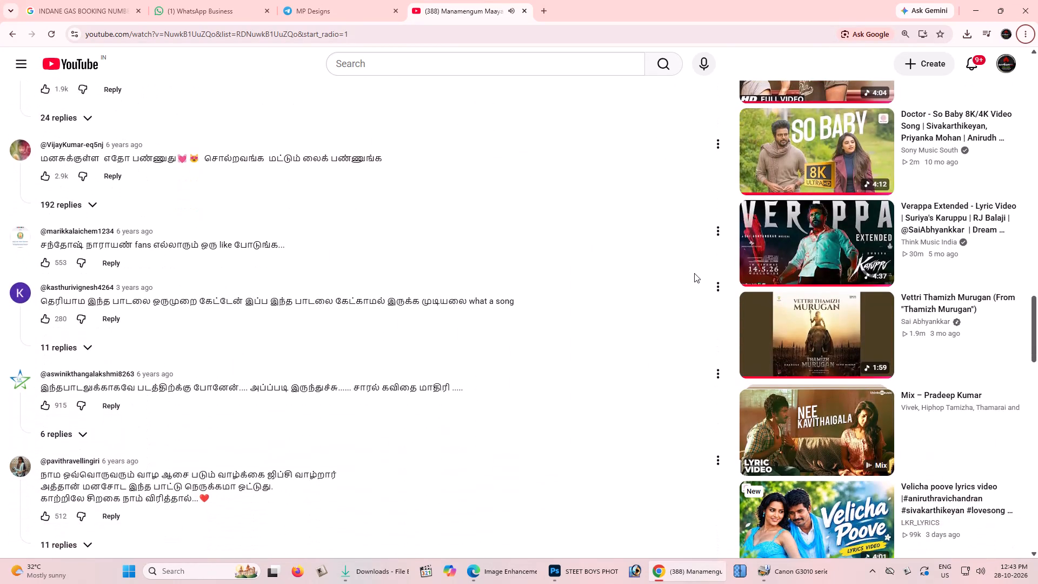
{"action": "scroll", "coordinate": [694, 273], "scroll_direction": "down", "scroll_amount": 15}
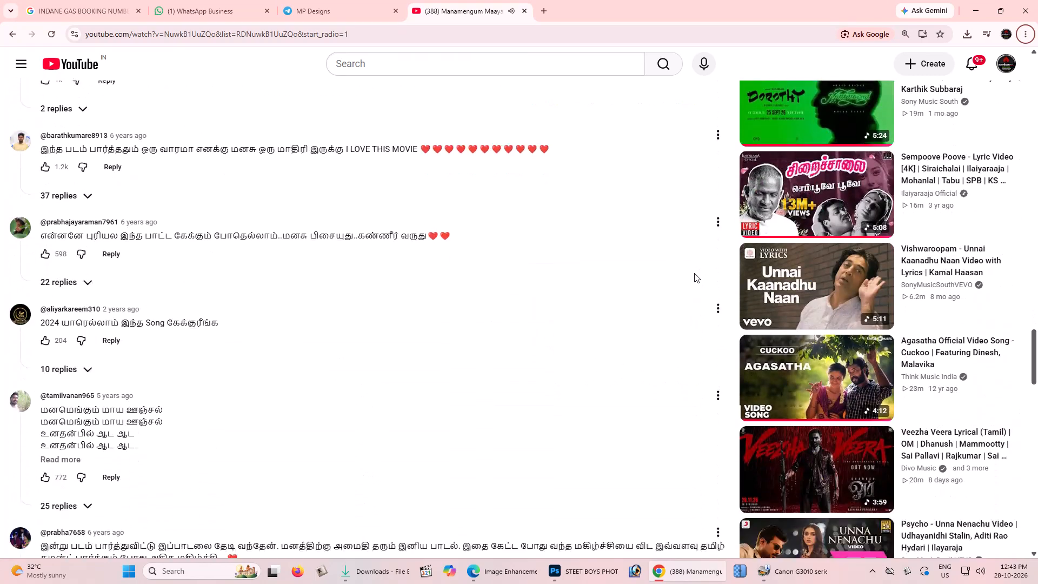
{"action": "scroll", "coordinate": [694, 273], "scroll_direction": "down", "scroll_amount": 10}
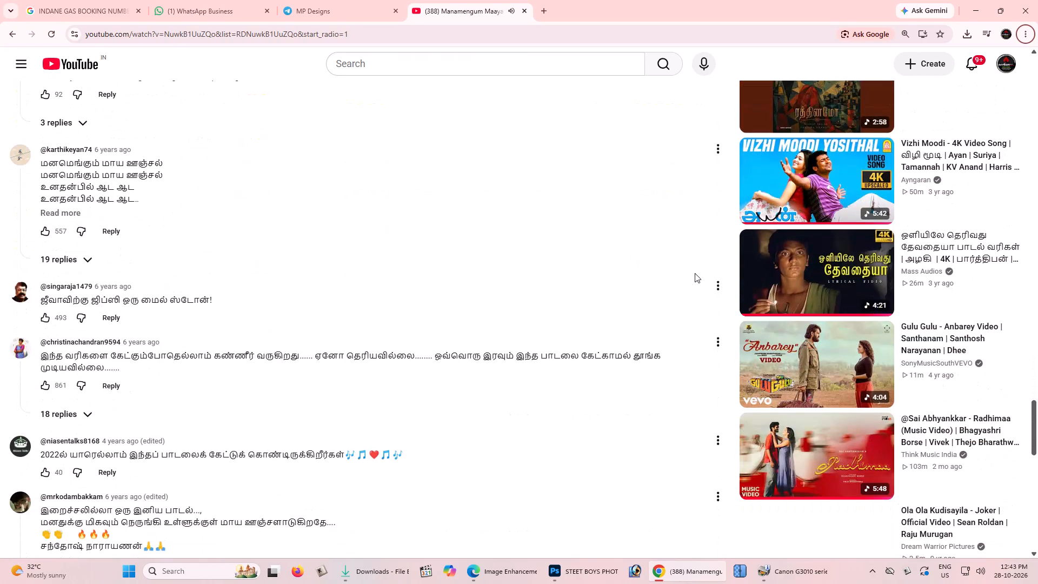
{"action": "scroll", "coordinate": [695, 273], "scroll_direction": "down", "scroll_amount": 6}
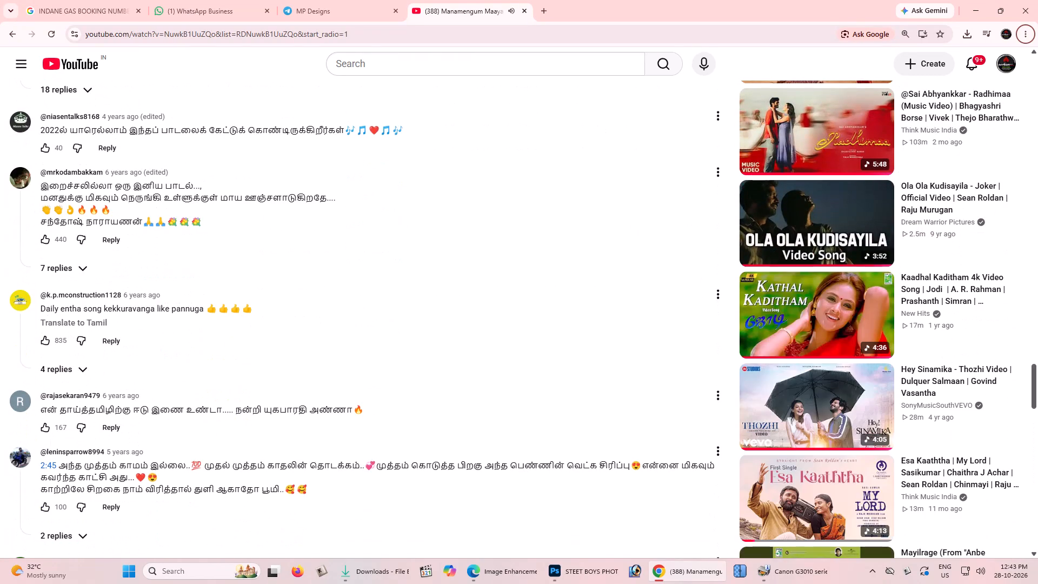
Search YouTube for "kanne kalaimane song" and open the Kannae Kanmaniye full video from Tere Ishk Mein.
{"action": "left_click", "coordinate": [580, 65]}
{"action": "type", "text": "kanne"}
{"action": "left_click", "coordinate": [483, 146]}
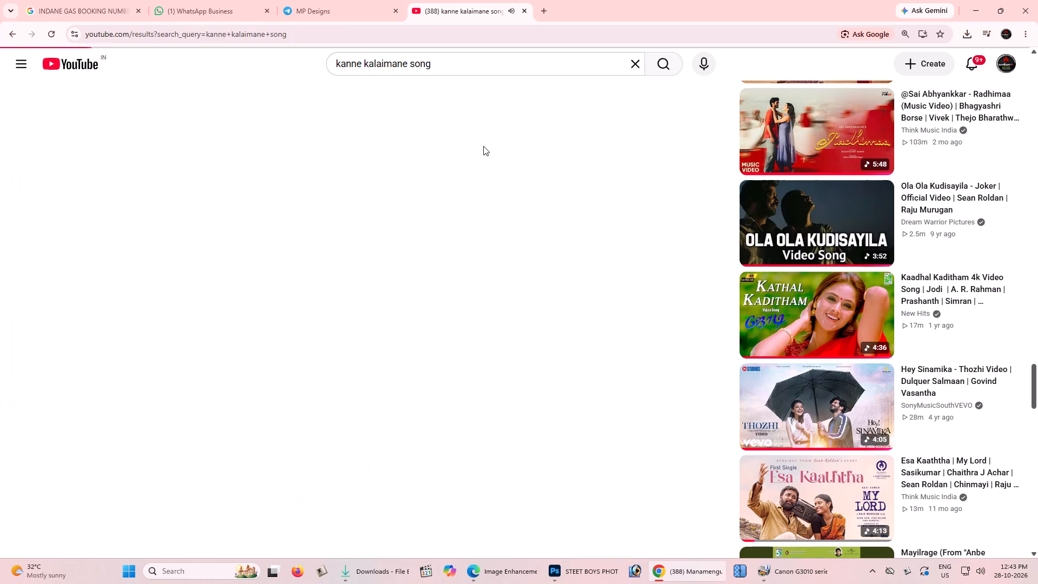
{"action": "scroll", "coordinate": [533, 252], "scroll_direction": "down", "scroll_amount": 5}
{"action": "scroll", "coordinate": [533, 252], "scroll_direction": "up", "scroll_amount": 1}
{"action": "scroll", "coordinate": [533, 252], "scroll_direction": "down", "scroll_amount": 3}
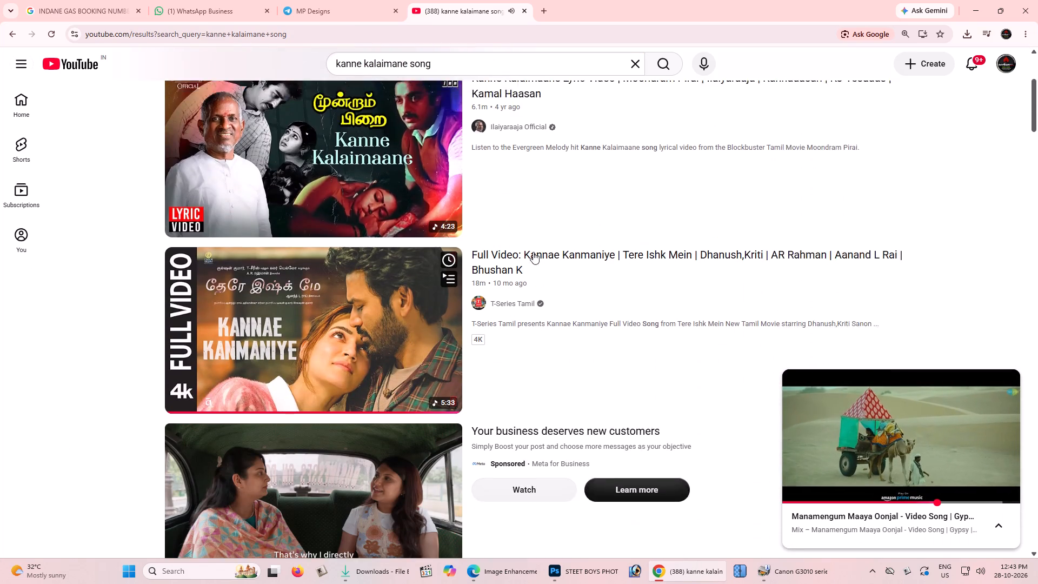
{"action": "left_click", "coordinate": [398, 222]}
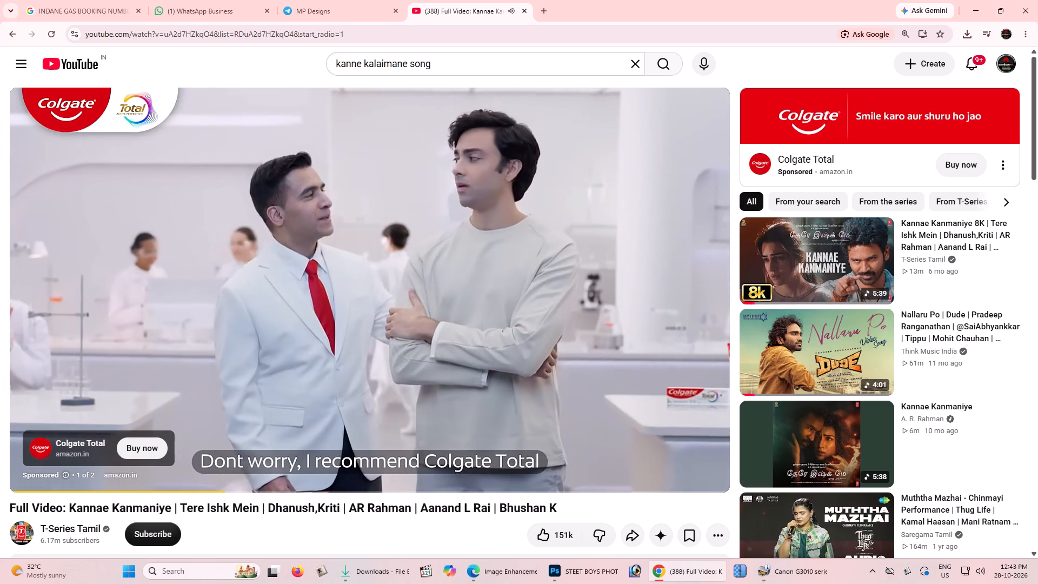
{"action": "left_click", "coordinate": [344, 371]}
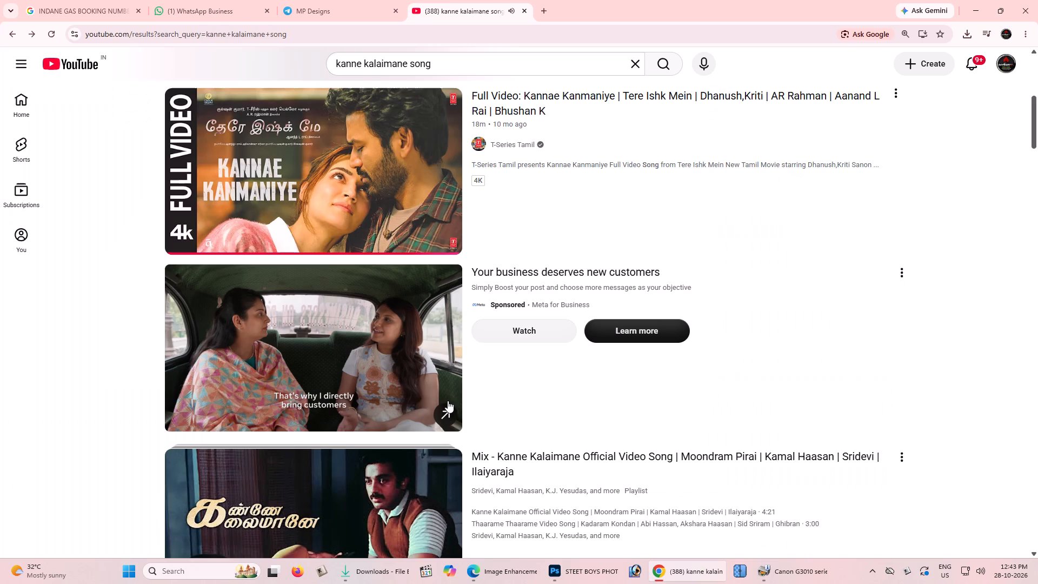
{"action": "left_click", "coordinate": [463, 416]}
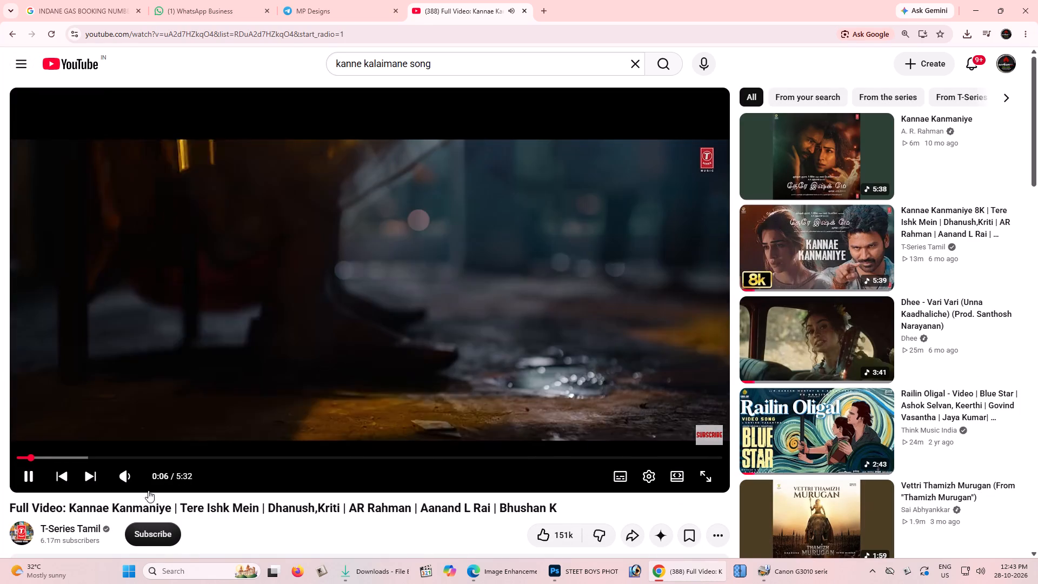
Raise the Kannae Kanmaniye video's volume.
{"action": "left_click_drag", "start_coordinate": [148, 476], "coordinate": [157, 476]}
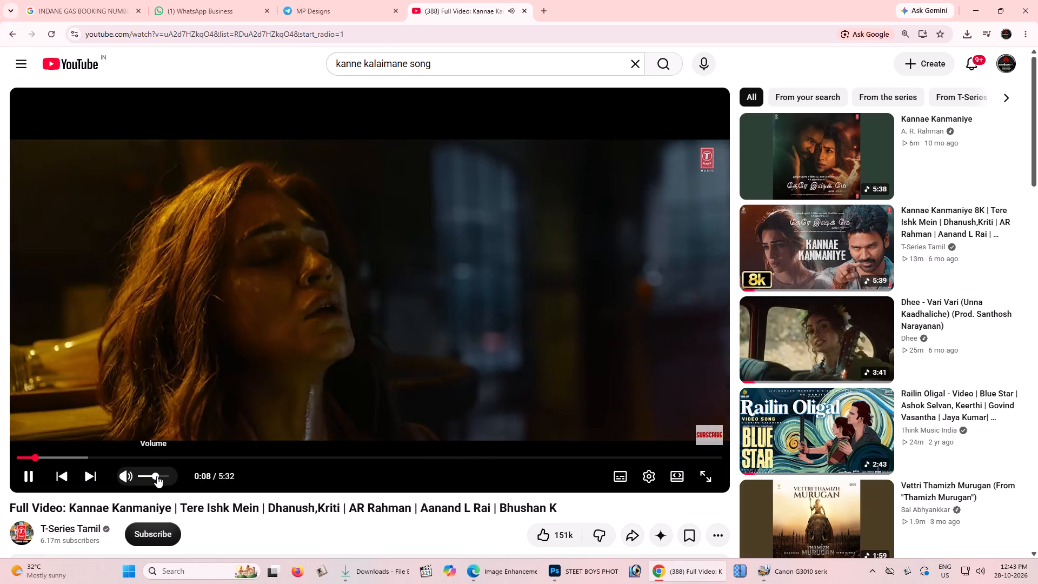
{"action": "left_click_drag", "start_coordinate": [157, 476], "coordinate": [158, 475]}
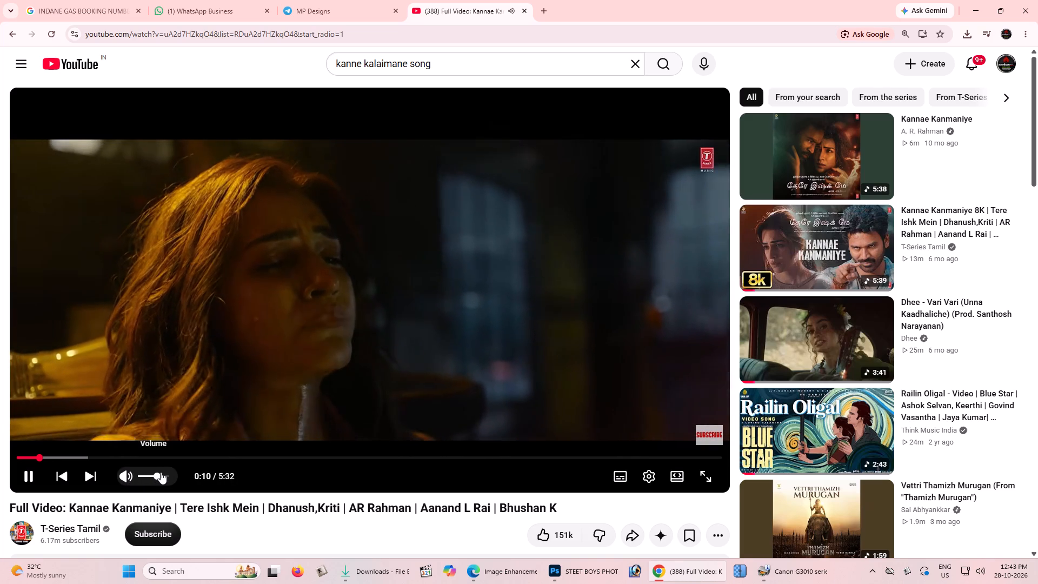
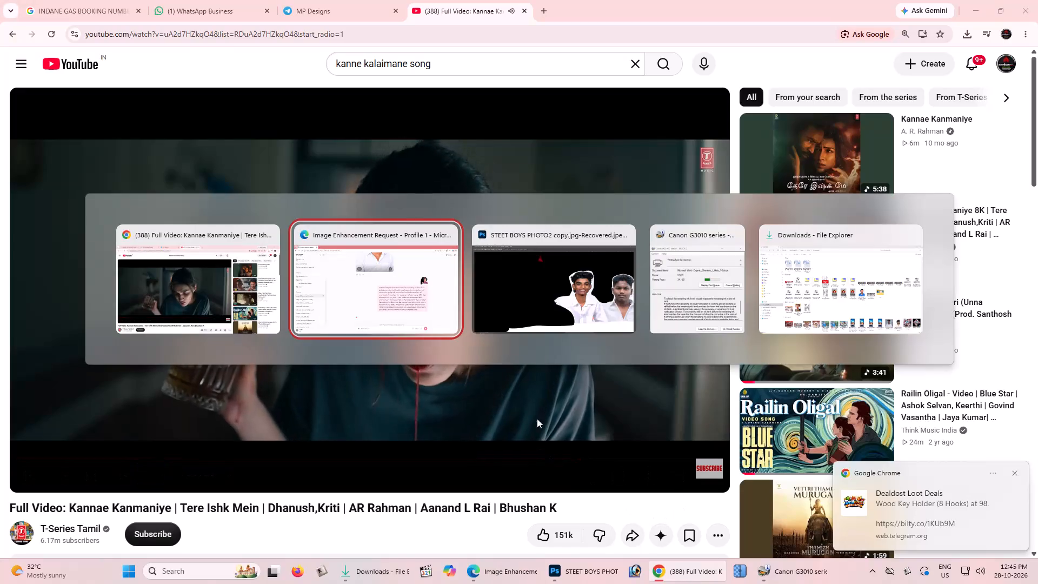
In the ChatGPT chat, open the enhanced portrait of the boy with the white forehead mark and copy the image.
{"action": "scroll", "coordinate": [588, 304], "scroll_direction": "down", "scroll_amount": 6}
{"action": "left_click", "coordinate": [561, 218]}
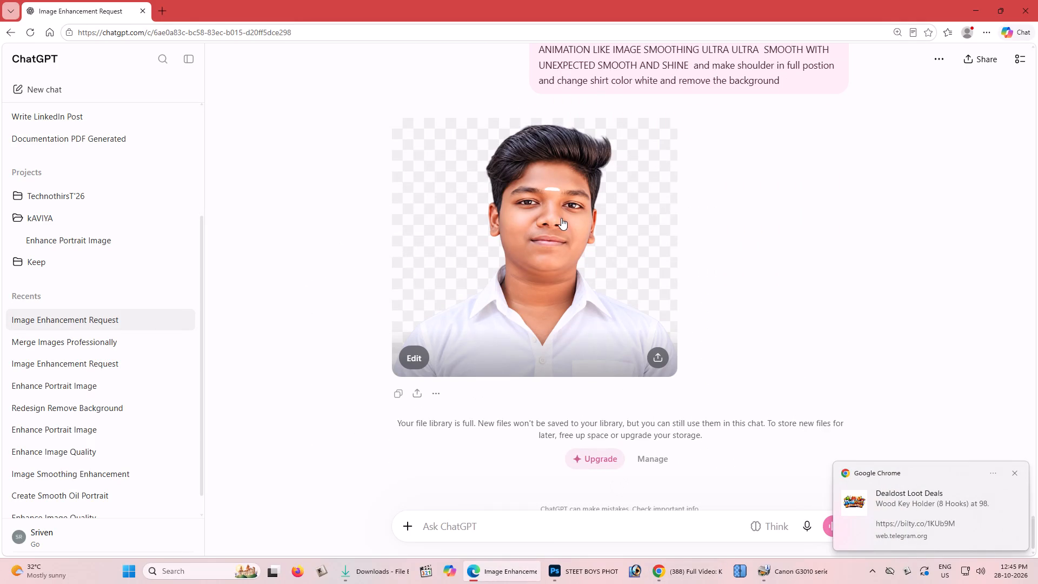
{"action": "right_click", "coordinate": [540, 222]}
{"action": "left_click", "coordinate": [581, 263]}
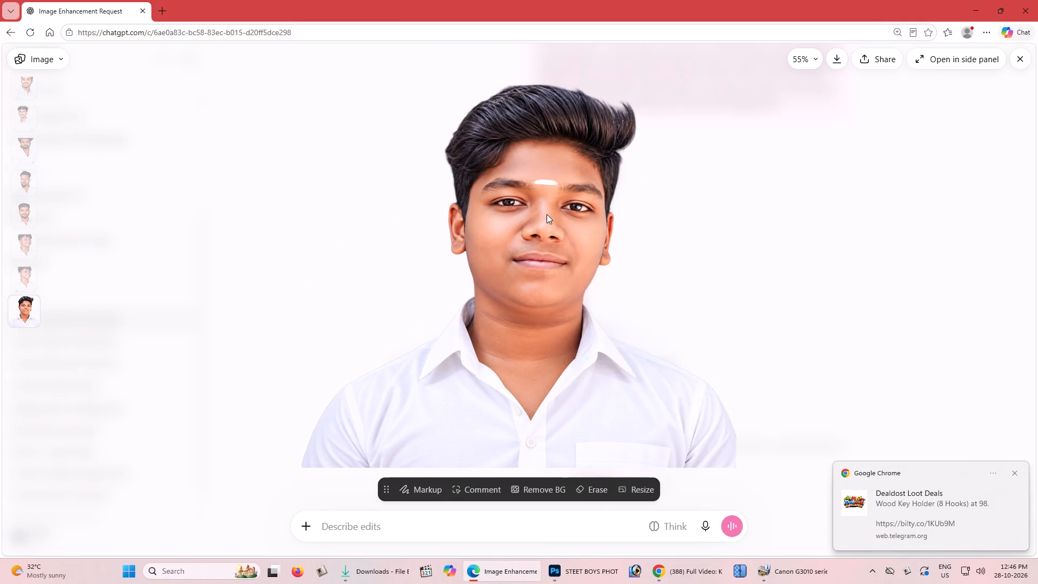
{"action": "right_click", "coordinate": [547, 214]}
{"action": "left_click", "coordinate": [567, 256]}
{"action": "right_click", "coordinate": [520, 235]}
{"action": "left_click", "coordinate": [560, 282]}
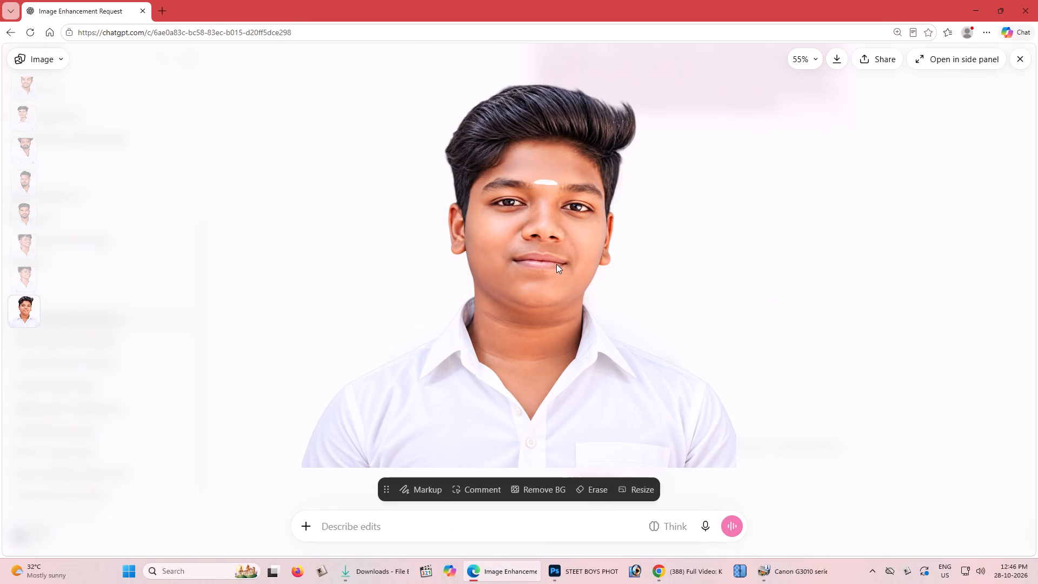
{"action": "right_click", "coordinate": [559, 254]}
{"action": "left_click", "coordinate": [593, 308]}
Paste the portrait into the Photoshop group document Untitled-2-Recovered and place it in the front row beside the red-tilak boy.
{"action": "key", "text": "alt+Tab"}
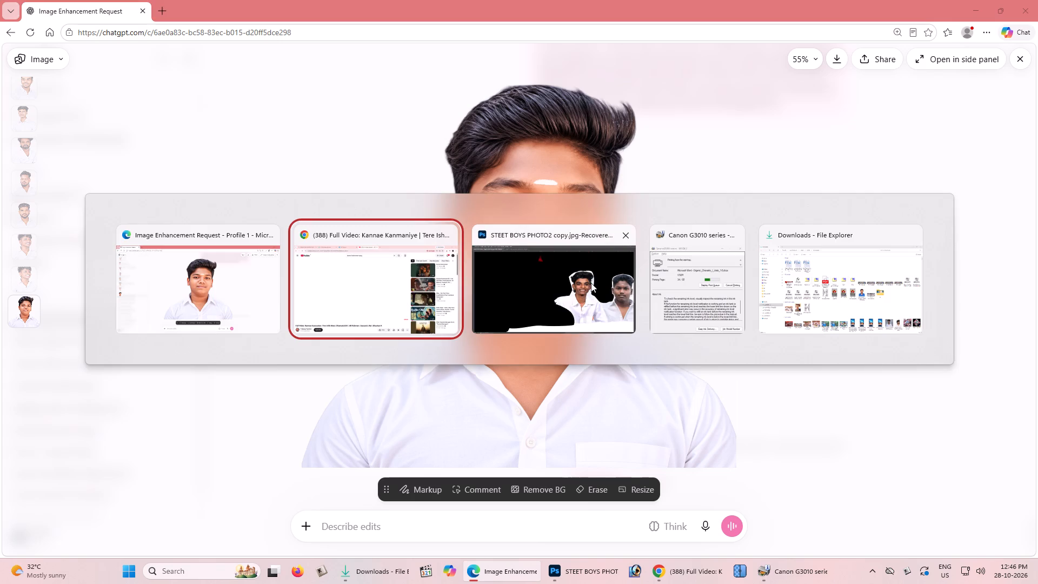
{"action": "left_click", "coordinate": [551, 281], "text": "alt"}
{"action": "key", "text": "ctrl+Tab"}
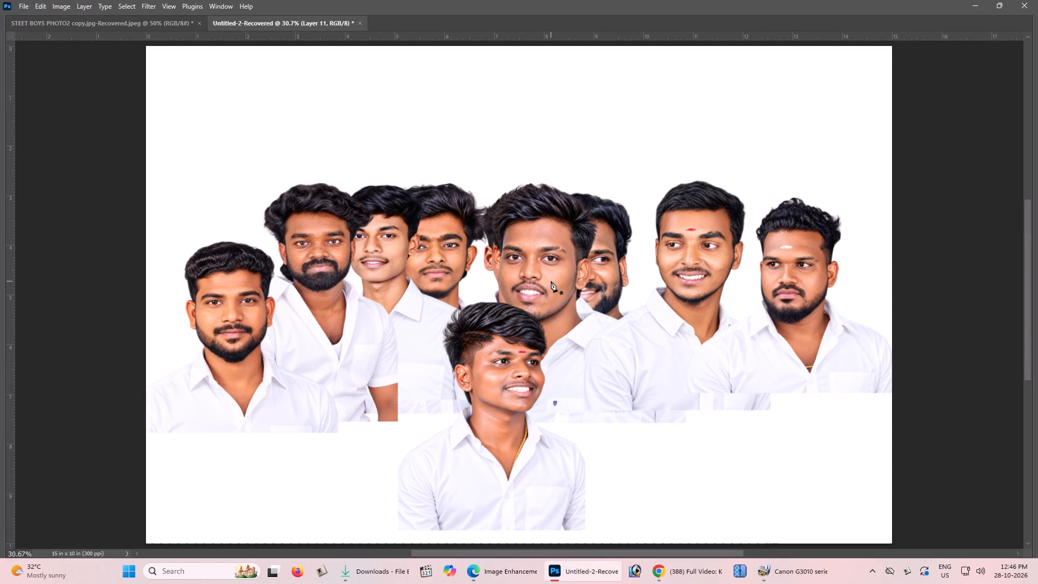
{"action": "key", "text": "v"}
{"action": "key", "text": "ctrl+v"}
{"action": "left_click_drag", "start_coordinate": [533, 248], "coordinate": [728, 339]}
{"action": "key", "text": "ctrl+z"}
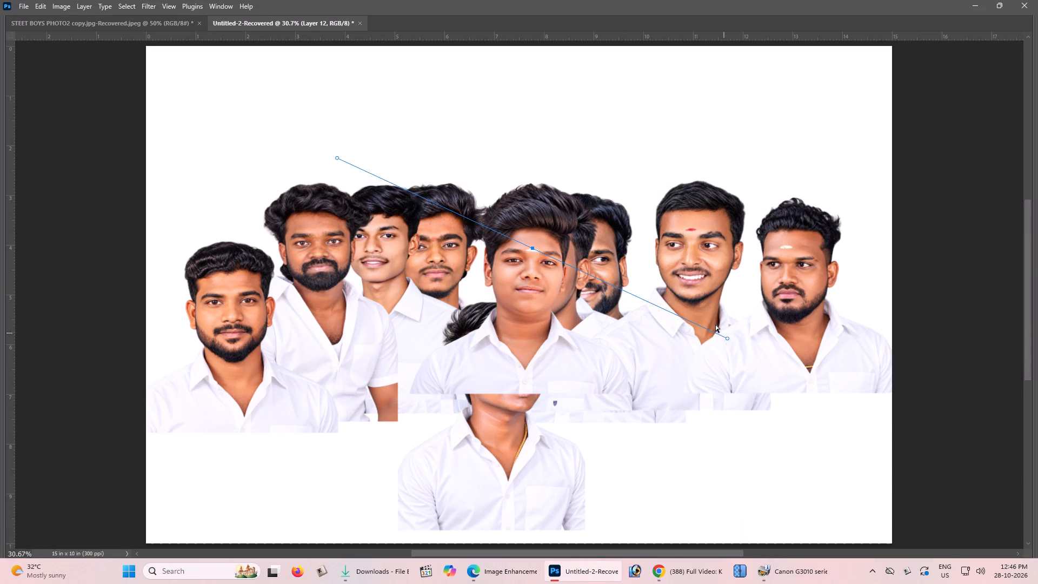
{"action": "key", "text": "v"}
{"action": "key", "text": "v"}
{"action": "left_click_drag", "start_coordinate": [527, 240], "coordinate": [275, 371]}
{"action": "left_click_drag", "start_coordinate": [296, 340], "coordinate": [394, 370]}
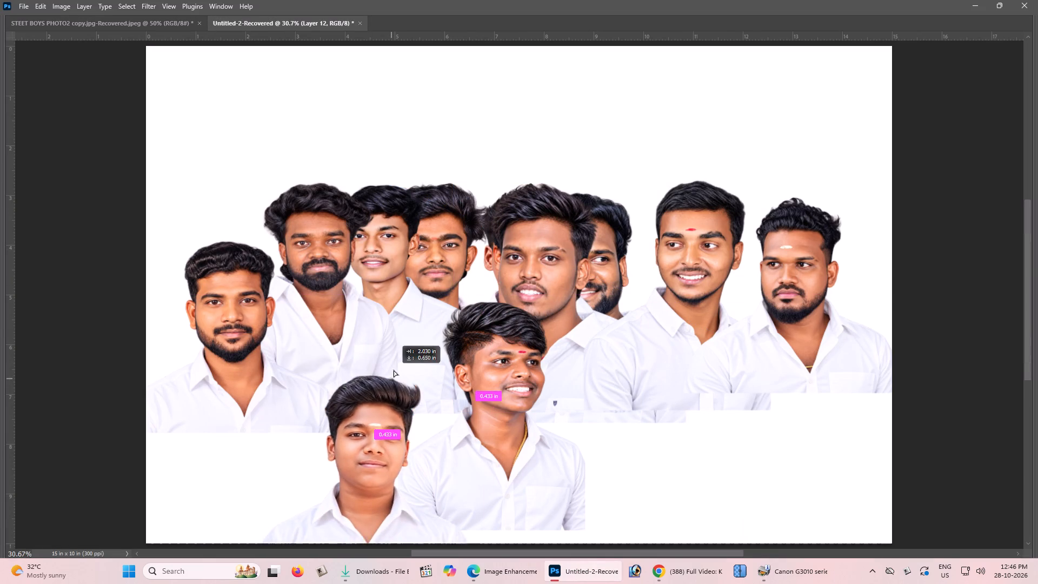
{"action": "left_click_drag", "start_coordinate": [394, 370], "coordinate": [397, 339]}
{"action": "key", "text": "ctrl+Tab"}
{"action": "key", "text": "p"}
{"action": "key", "text": "space"}
{"action": "left_click_drag", "start_coordinate": [515, 320], "coordinate": [481, 323]}
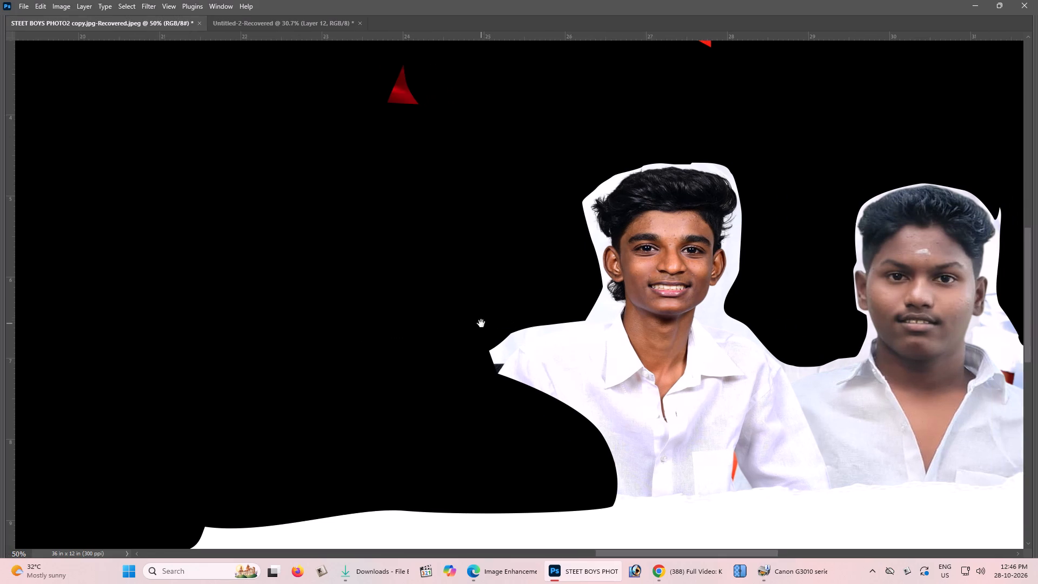
{"action": "left_click", "coordinate": [481, 323]}
{"action": "left_click_drag", "start_coordinate": [392, 174], "coordinate": [473, 150]}
{"action": "left_click_drag", "start_coordinate": [681, 98], "coordinate": [716, 122]}
{"action": "left_click_drag", "start_coordinate": [762, 172], "coordinate": [771, 286]}
{"action": "key", "text": "space"}
{"action": "key", "text": "space"}
{"action": "left_click_drag", "start_coordinate": [770, 343], "coordinate": [744, 273]}
{"action": "left_click", "coordinate": [744, 271]}
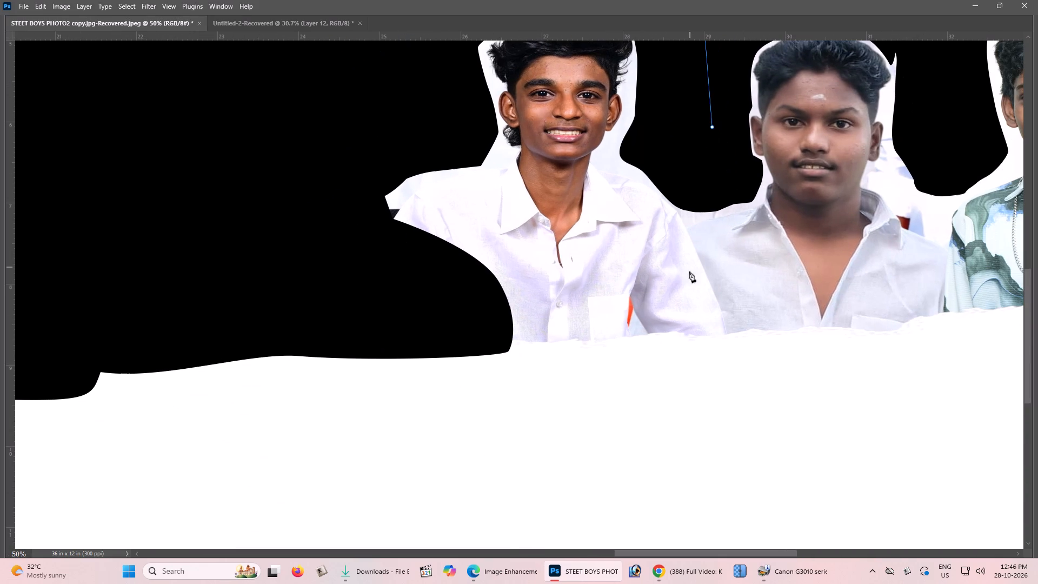
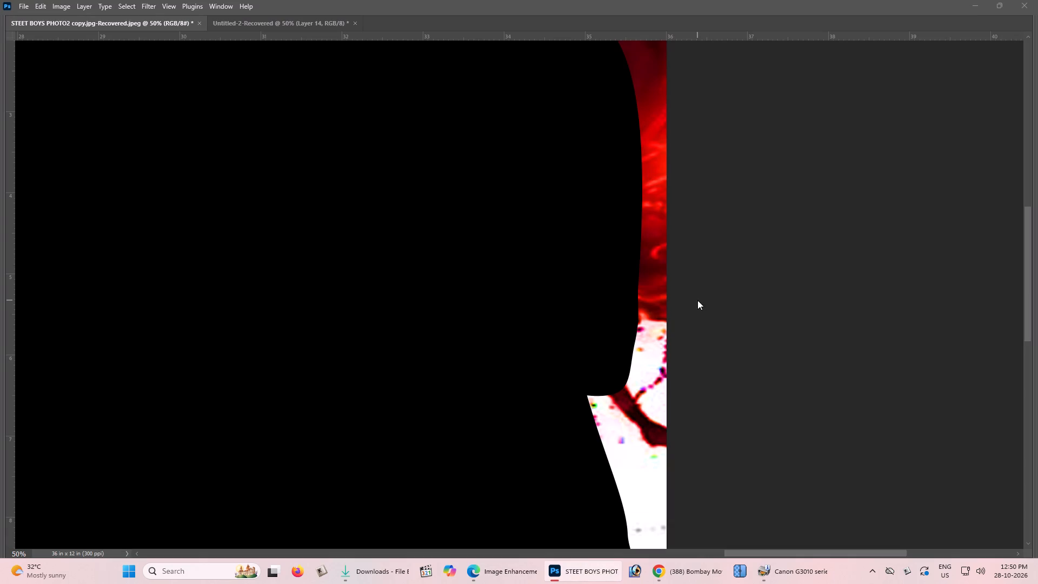
{"action": "left_click", "coordinate": [564, 218]}
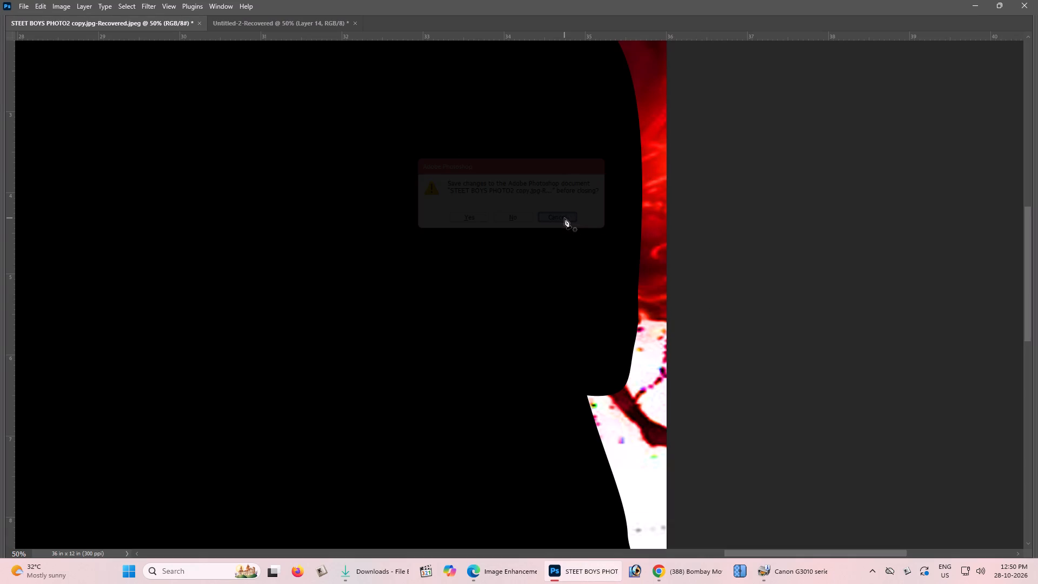
{"action": "key", "text": "ctrl+w"}
{"action": "left_click", "coordinate": [530, 221]}
Activate the Move tool in the group document, restore the hidden workspace panels and fit the whole canvas on screen.
{"action": "key", "text": "v"}
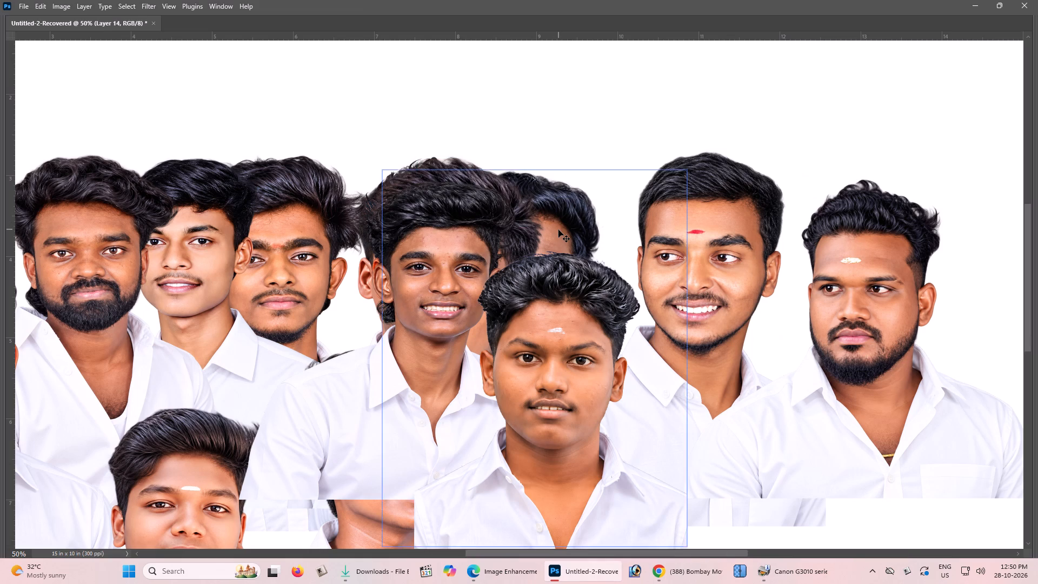
{"action": "key", "text": "Tab"}
{"action": "key", "text": "Tab"}
{"action": "key", "text": "Tab"}
{"action": "key", "text": "ctrl+0"}
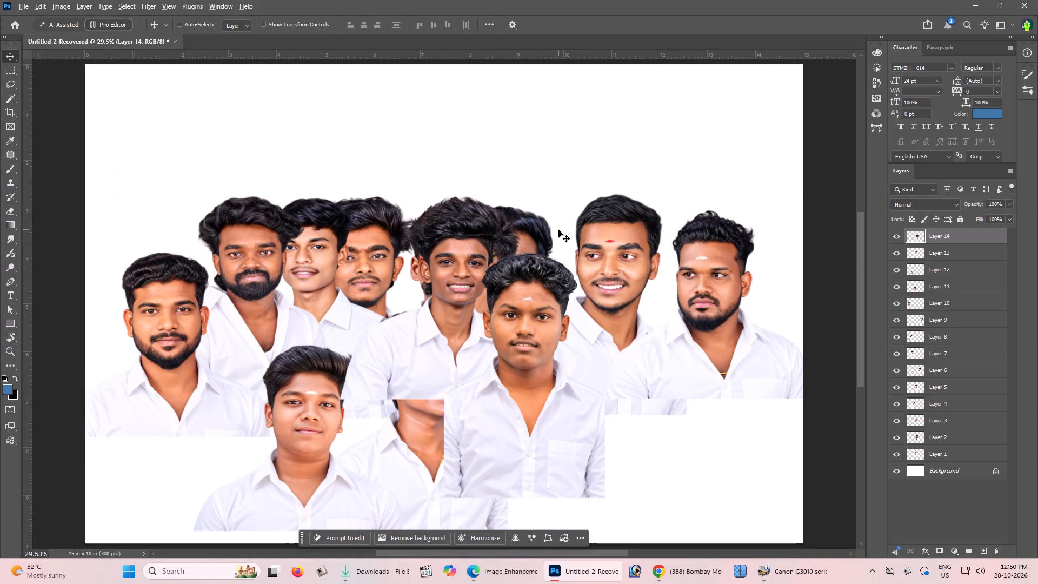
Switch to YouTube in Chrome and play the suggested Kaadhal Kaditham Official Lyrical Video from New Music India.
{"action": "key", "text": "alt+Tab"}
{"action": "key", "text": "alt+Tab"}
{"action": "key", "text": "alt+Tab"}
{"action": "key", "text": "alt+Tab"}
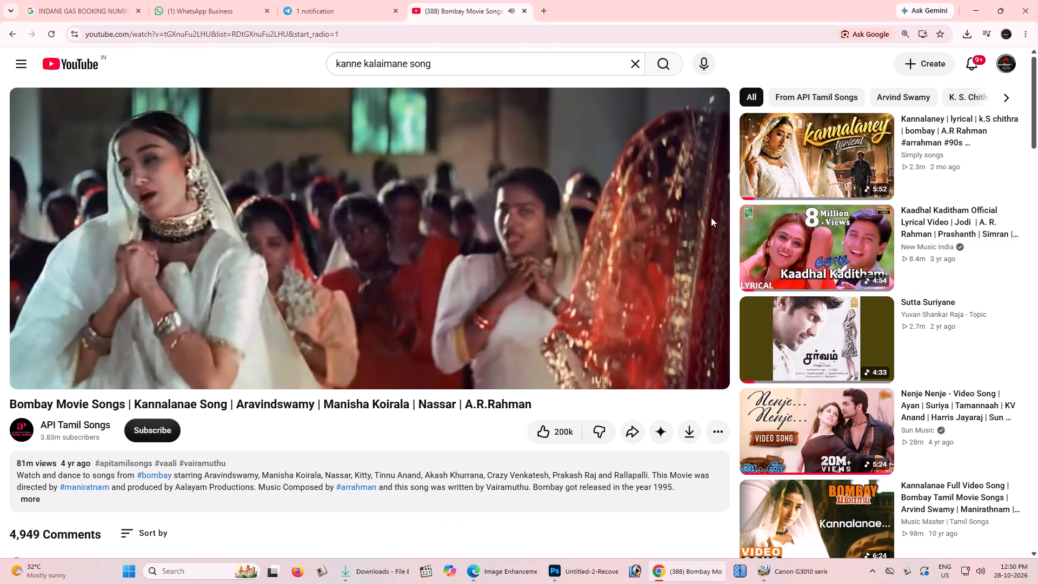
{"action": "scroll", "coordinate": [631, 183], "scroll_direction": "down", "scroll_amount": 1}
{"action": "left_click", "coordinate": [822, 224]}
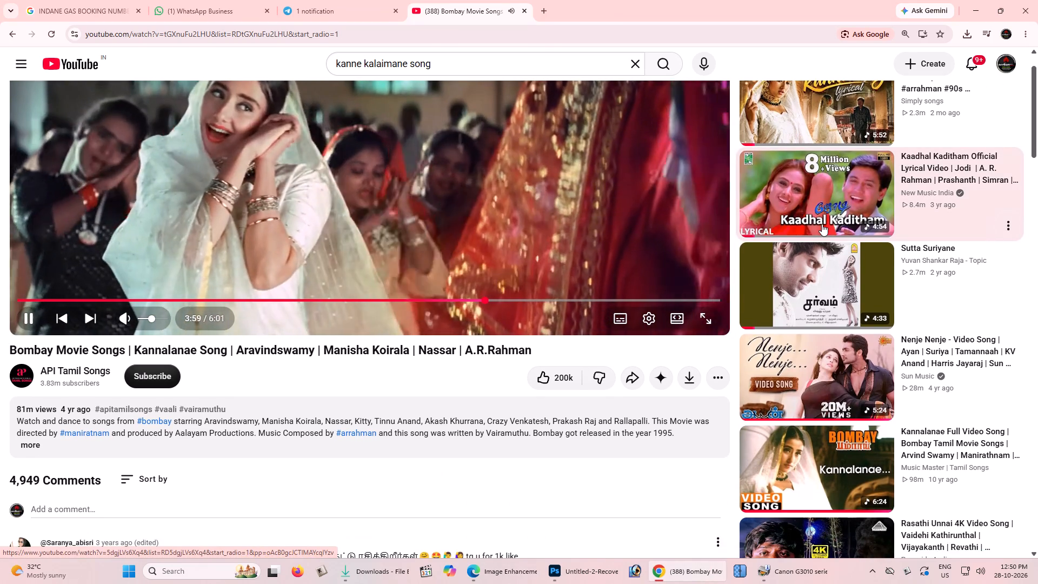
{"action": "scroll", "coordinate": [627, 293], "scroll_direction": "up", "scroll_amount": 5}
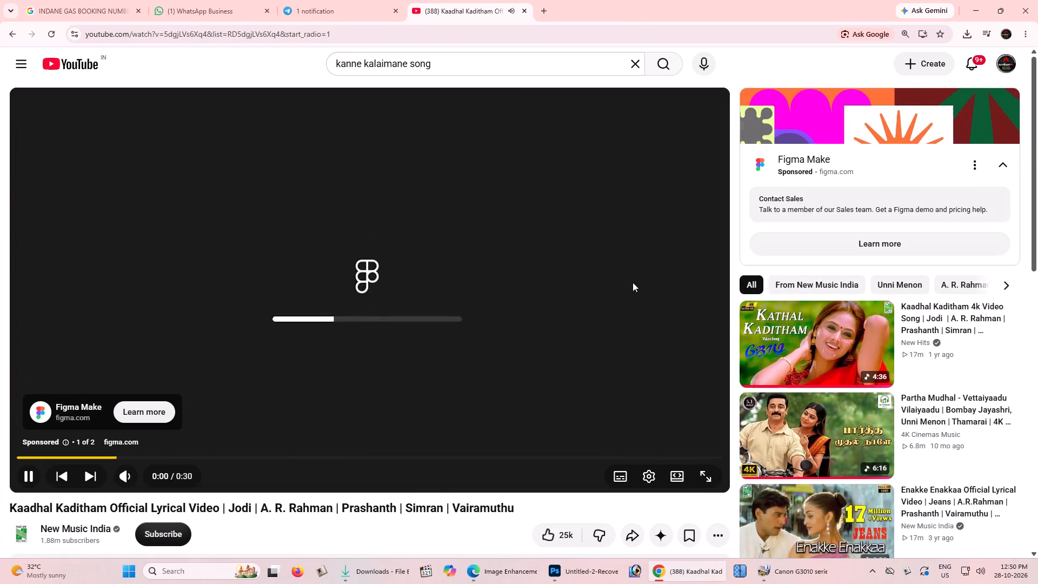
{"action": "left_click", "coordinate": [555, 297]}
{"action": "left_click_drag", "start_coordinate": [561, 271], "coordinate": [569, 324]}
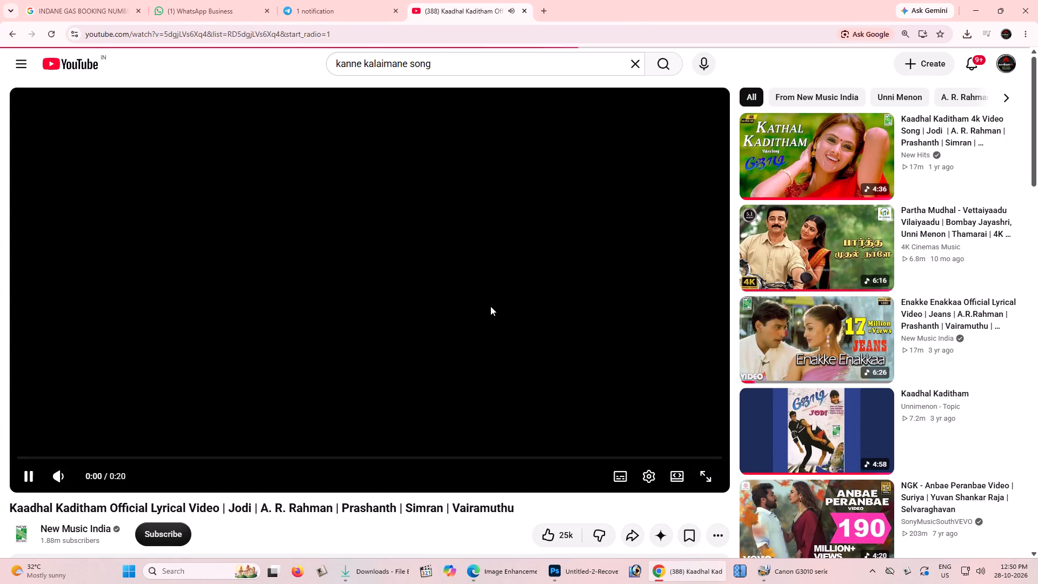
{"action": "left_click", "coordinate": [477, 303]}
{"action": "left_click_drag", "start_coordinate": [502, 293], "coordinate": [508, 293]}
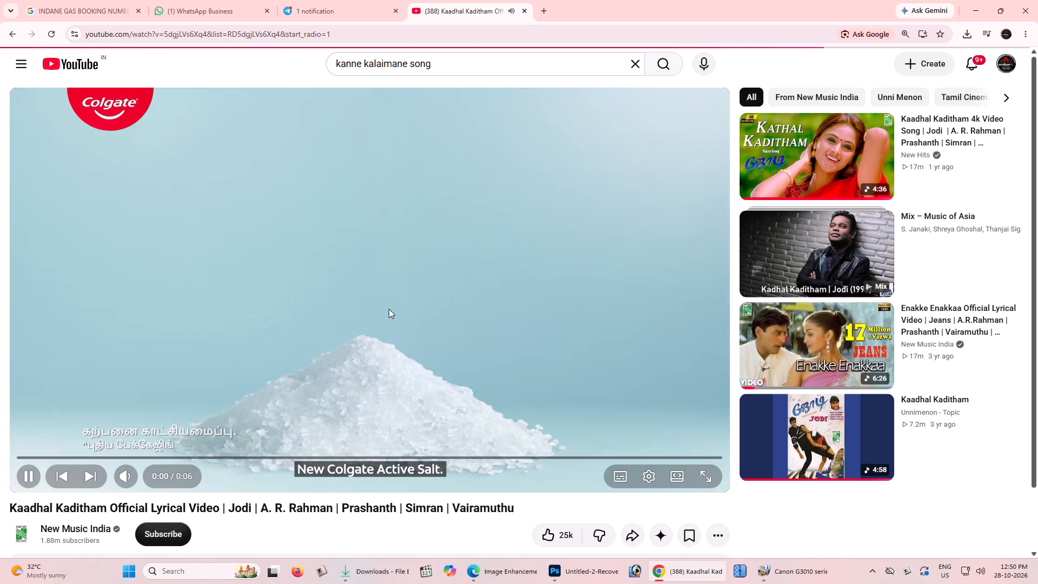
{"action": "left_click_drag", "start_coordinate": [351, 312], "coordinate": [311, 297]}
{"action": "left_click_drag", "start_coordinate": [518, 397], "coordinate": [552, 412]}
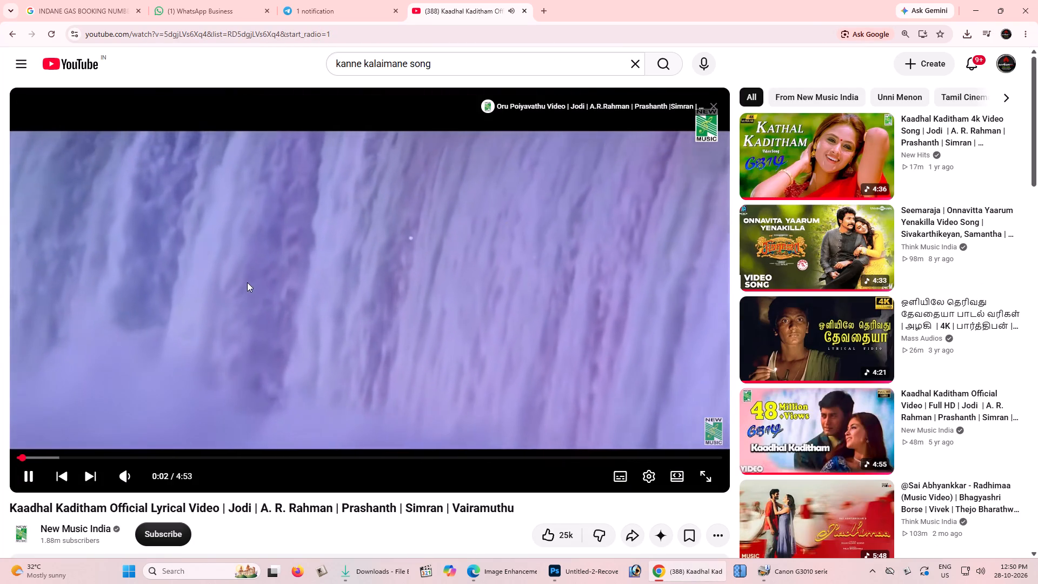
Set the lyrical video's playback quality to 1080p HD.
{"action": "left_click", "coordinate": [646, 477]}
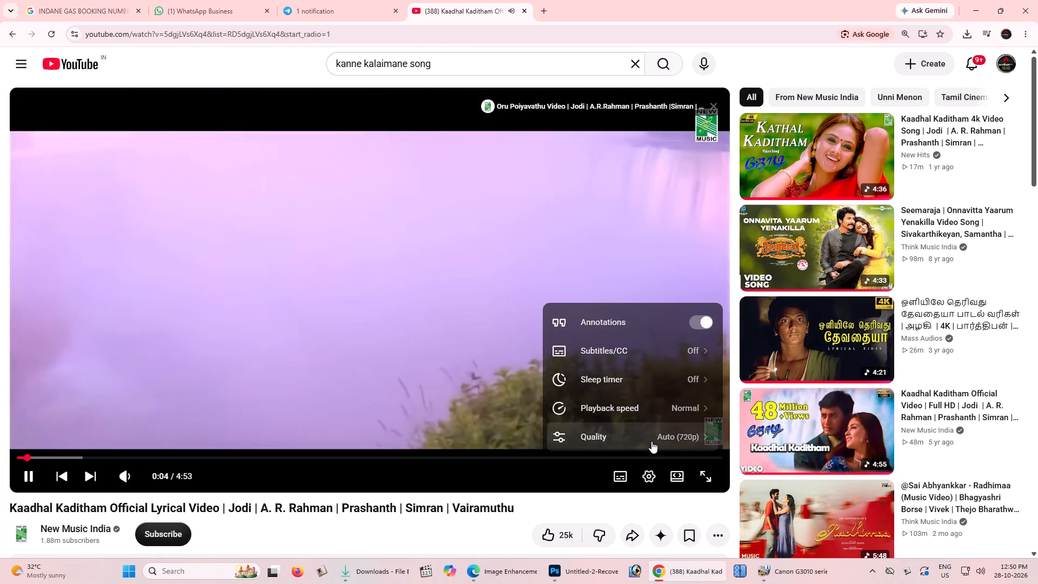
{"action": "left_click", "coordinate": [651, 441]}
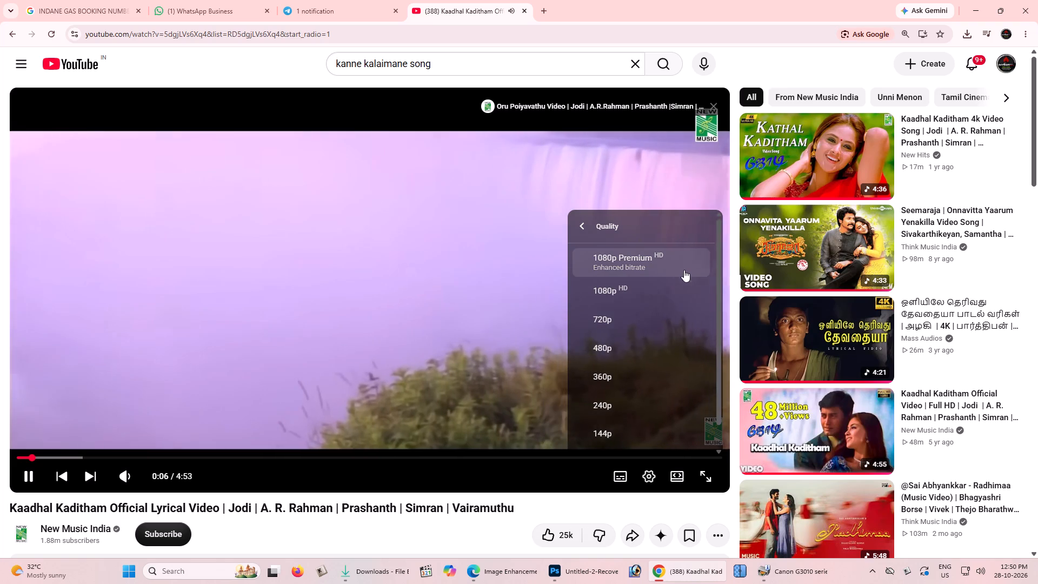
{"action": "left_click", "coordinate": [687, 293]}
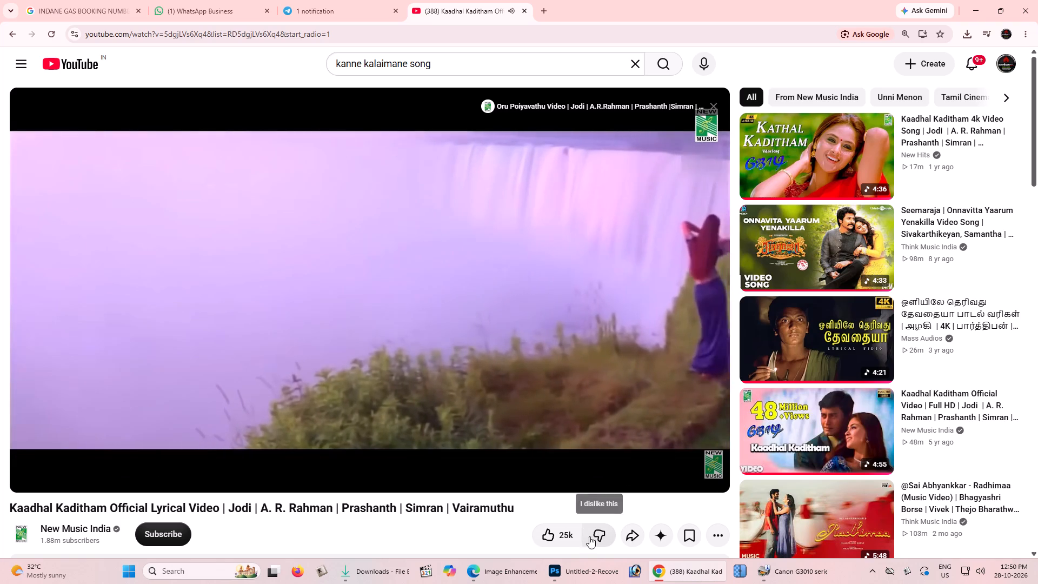
Play the suggested Kaadhal Kaditham 4k Video Song from New Hits and skip ahead past its opening.
{"action": "left_click", "coordinate": [814, 151]}
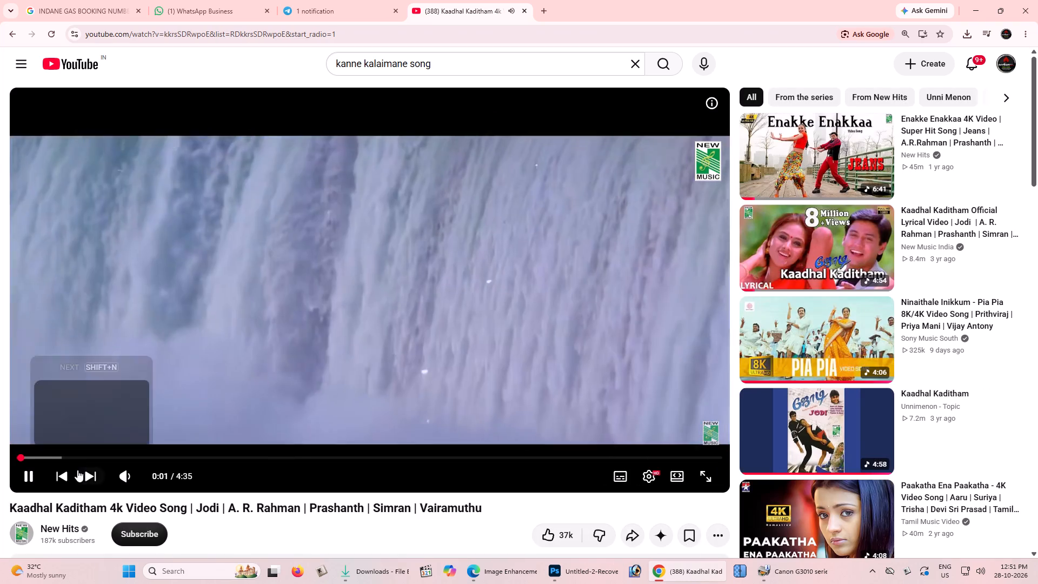
{"action": "left_click", "coordinate": [78, 455]}
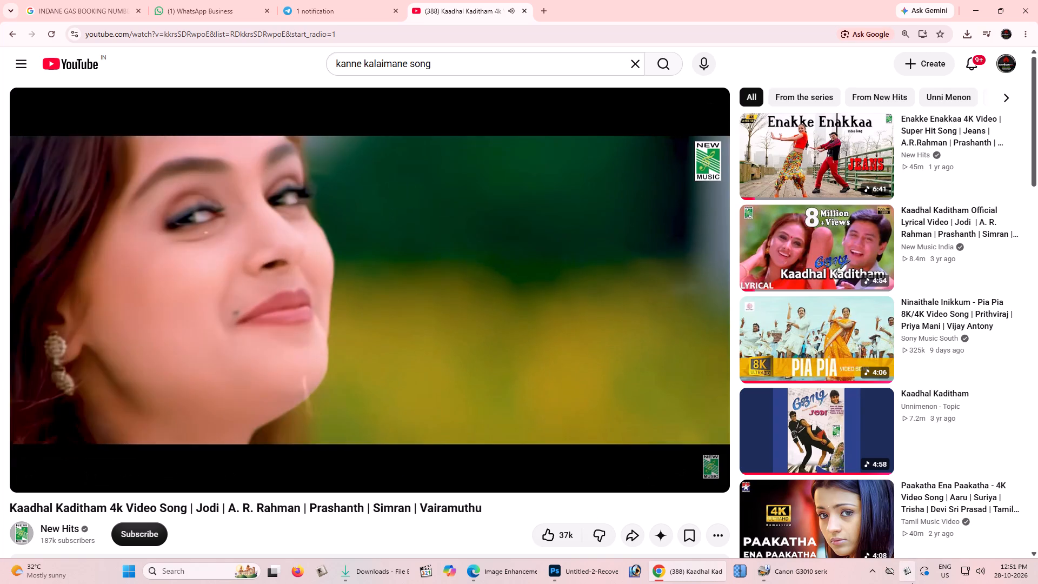
Check the progress of the current Canon G3010 print job, then hide its status window.
{"action": "left_click", "coordinate": [808, 580]}
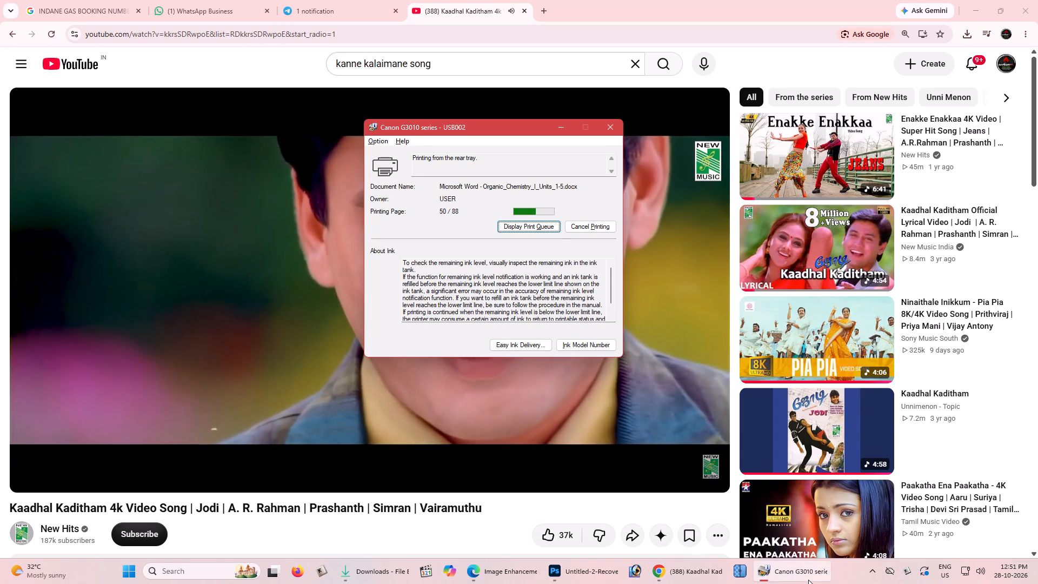
{"action": "left_click", "coordinate": [808, 580]}
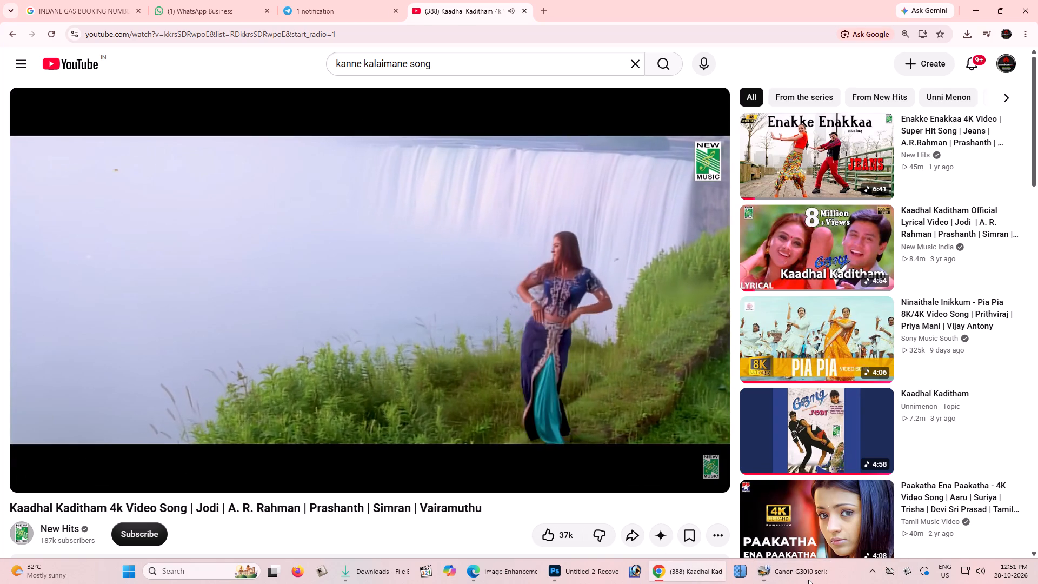
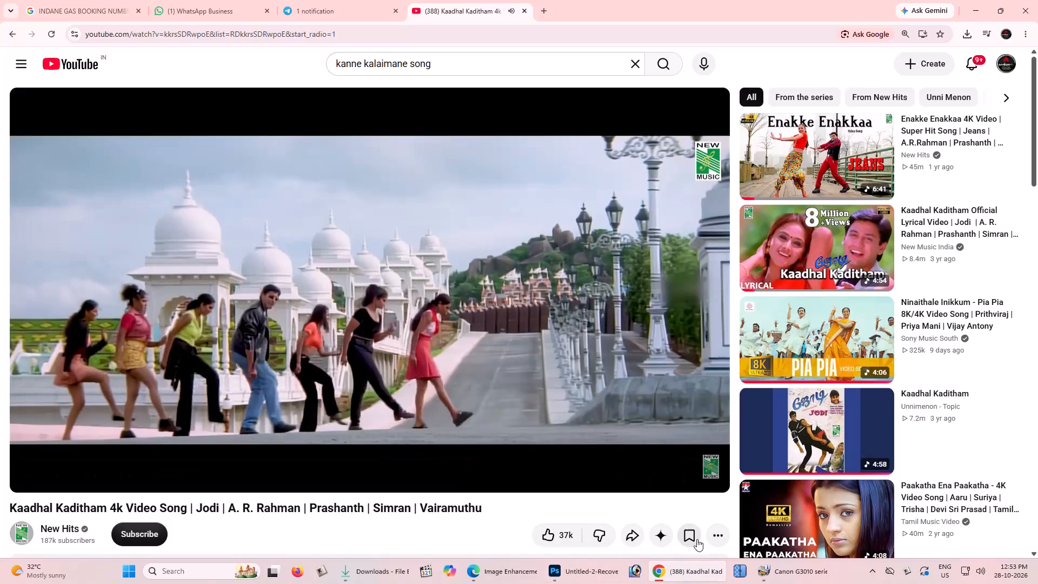
{"action": "left_click", "coordinate": [795, 565]}
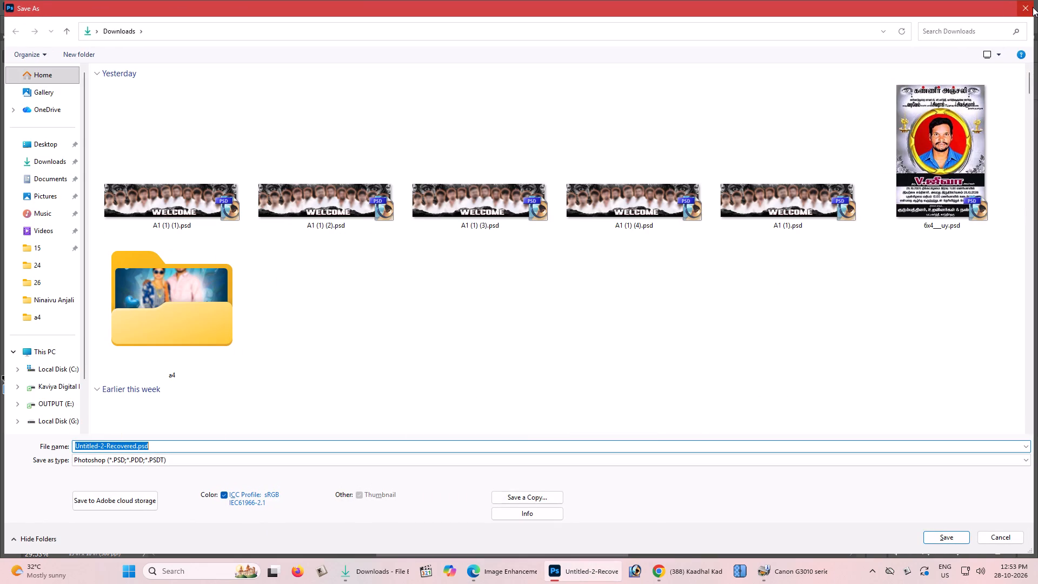
{"action": "left_click", "coordinate": [1033, 7]}
{"action": "key", "text": "ctrl+v"}
Save the group document as a Photoshop file named ayyty in the Downloads folder.
{"action": "key", "text": "ctrl+s"}
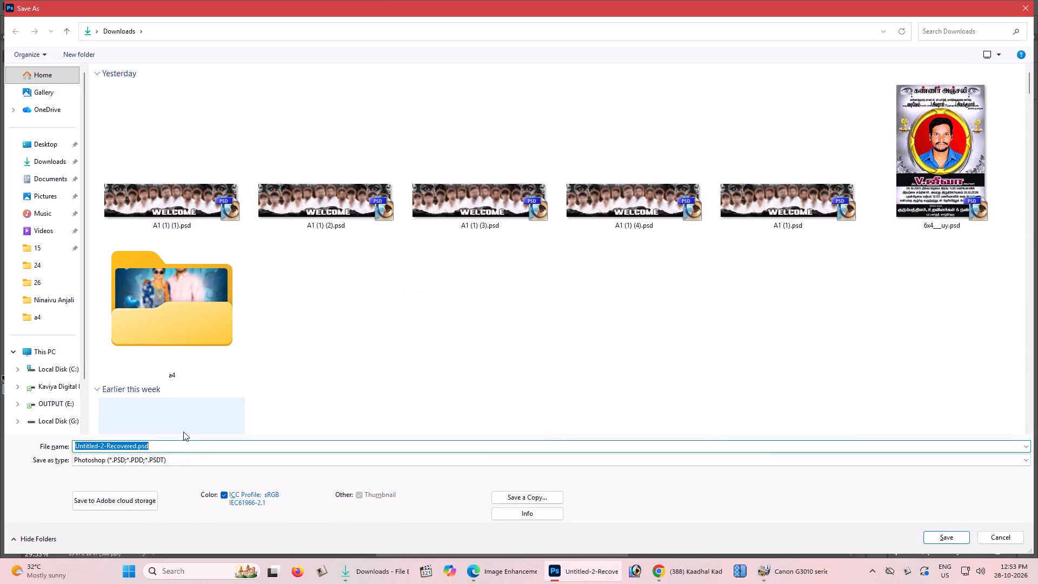
{"action": "key", "text": "BackSpace"}
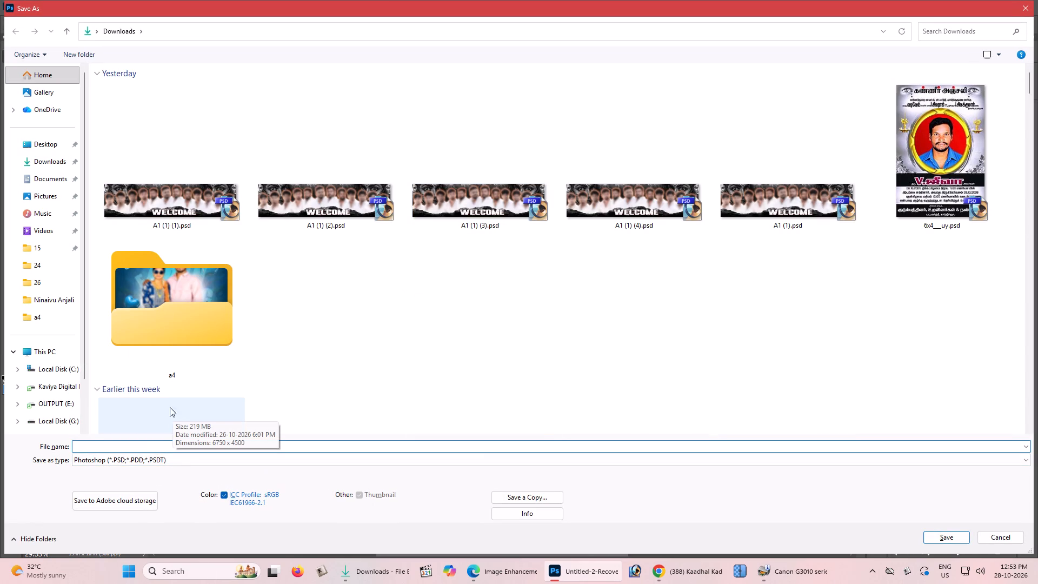
{"action": "type", "text": "ayyty"}
{"action": "left_click", "coordinate": [57, 157]}
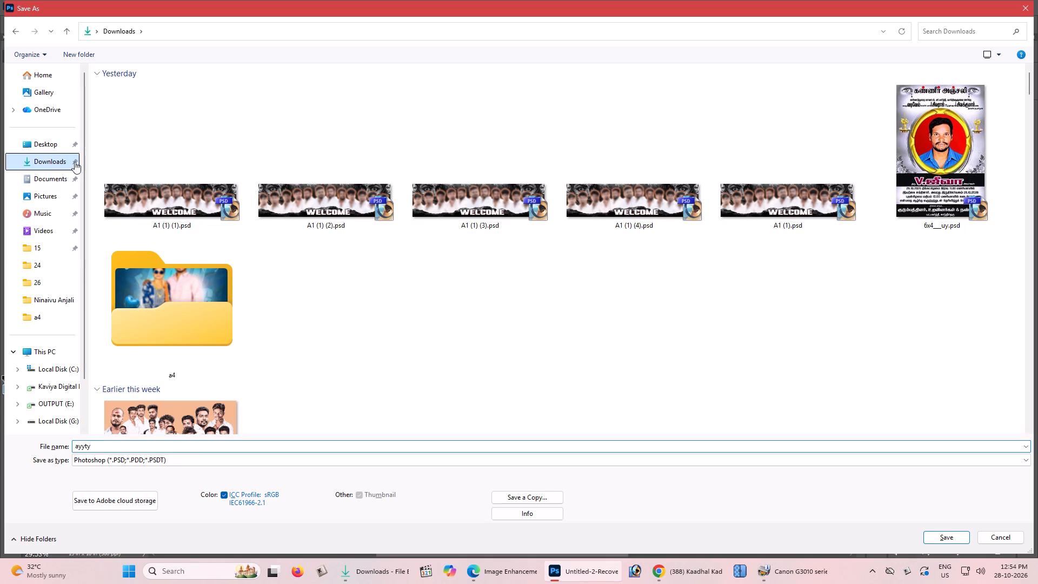
{"action": "left_click", "coordinate": [949, 540]}
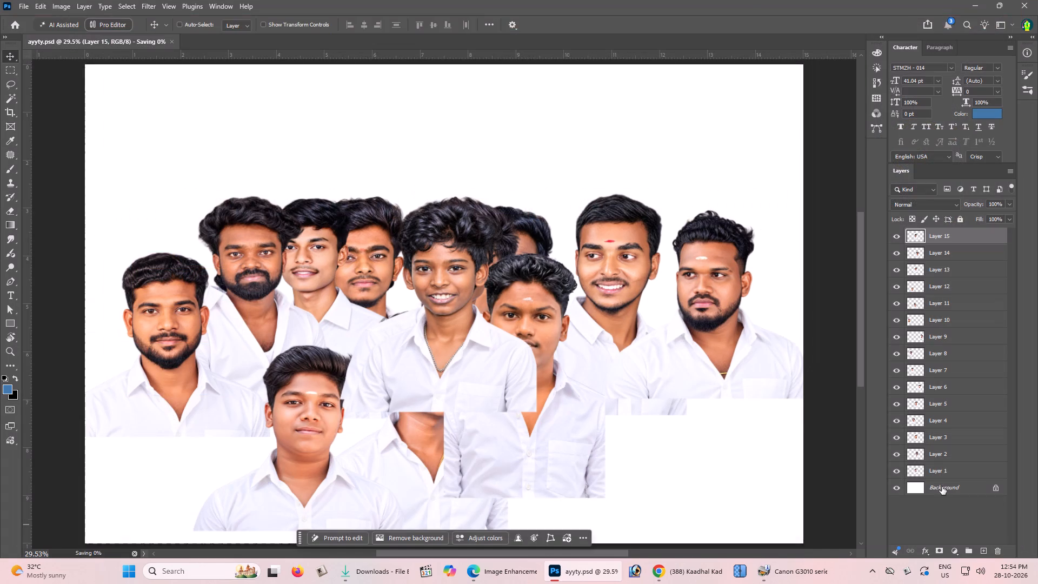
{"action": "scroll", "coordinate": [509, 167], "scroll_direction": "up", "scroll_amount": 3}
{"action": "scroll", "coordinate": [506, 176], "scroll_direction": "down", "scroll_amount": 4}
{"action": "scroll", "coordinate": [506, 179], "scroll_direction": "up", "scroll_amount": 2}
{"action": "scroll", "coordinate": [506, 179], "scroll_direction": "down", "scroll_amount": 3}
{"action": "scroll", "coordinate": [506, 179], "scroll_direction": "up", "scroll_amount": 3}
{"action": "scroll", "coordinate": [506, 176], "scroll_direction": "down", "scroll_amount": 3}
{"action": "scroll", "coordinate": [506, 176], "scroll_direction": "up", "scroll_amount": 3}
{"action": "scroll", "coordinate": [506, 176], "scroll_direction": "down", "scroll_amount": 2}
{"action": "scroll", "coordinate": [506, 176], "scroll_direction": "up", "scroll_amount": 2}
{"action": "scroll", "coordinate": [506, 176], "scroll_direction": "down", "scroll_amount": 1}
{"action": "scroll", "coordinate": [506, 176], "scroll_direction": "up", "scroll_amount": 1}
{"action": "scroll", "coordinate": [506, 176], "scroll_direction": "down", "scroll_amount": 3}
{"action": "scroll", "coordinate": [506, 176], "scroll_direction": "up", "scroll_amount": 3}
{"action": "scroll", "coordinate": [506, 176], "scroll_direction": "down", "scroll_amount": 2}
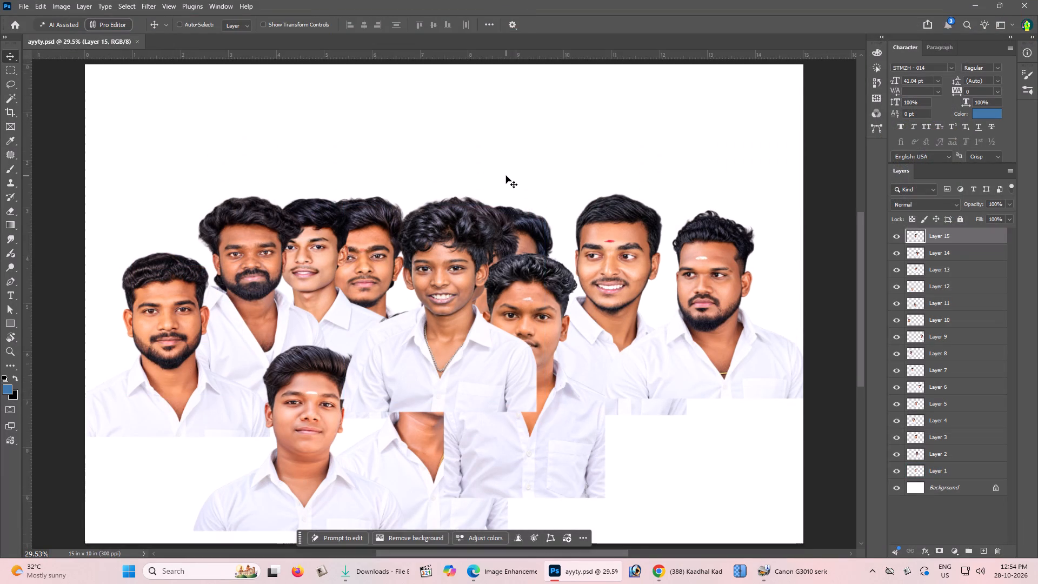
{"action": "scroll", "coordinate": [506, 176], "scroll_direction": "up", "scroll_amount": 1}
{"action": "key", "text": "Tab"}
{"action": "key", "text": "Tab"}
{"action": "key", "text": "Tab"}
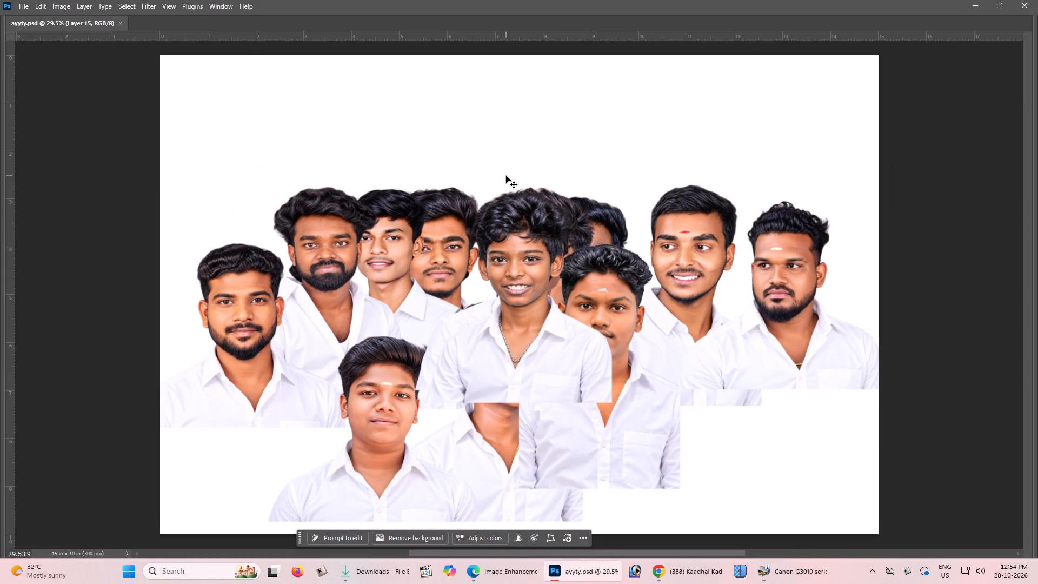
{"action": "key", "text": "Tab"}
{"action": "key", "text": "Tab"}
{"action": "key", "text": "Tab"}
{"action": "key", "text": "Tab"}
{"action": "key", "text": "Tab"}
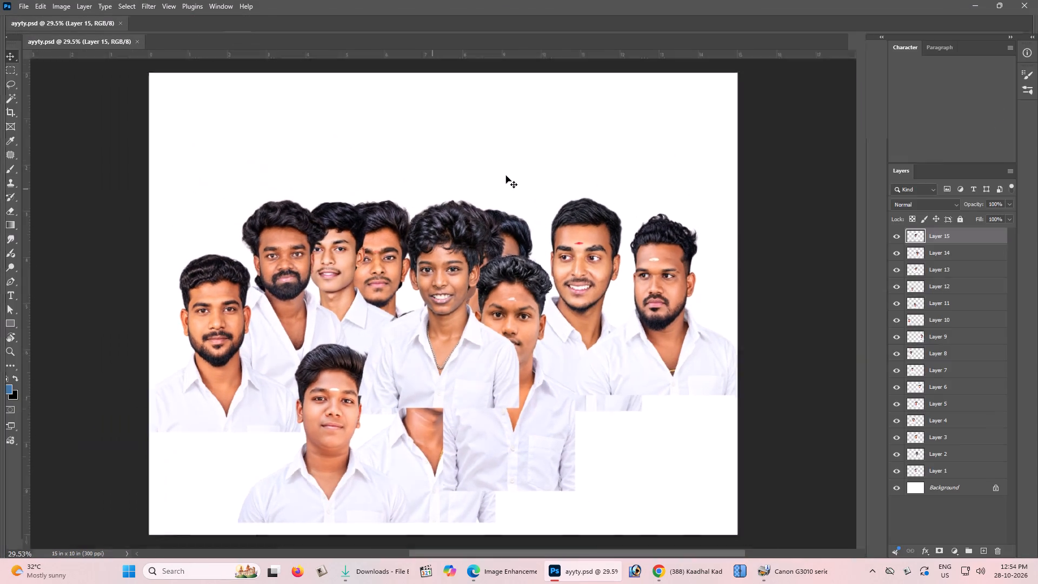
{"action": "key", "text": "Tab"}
Switch to YouTube in Chrome, toggle playback of the Kaadhal Kaditham video, and return to the ChatGPT portrait in Edge.
{"action": "key", "text": "alt+Tab"}
{"action": "key", "text": "alt+Tab"}
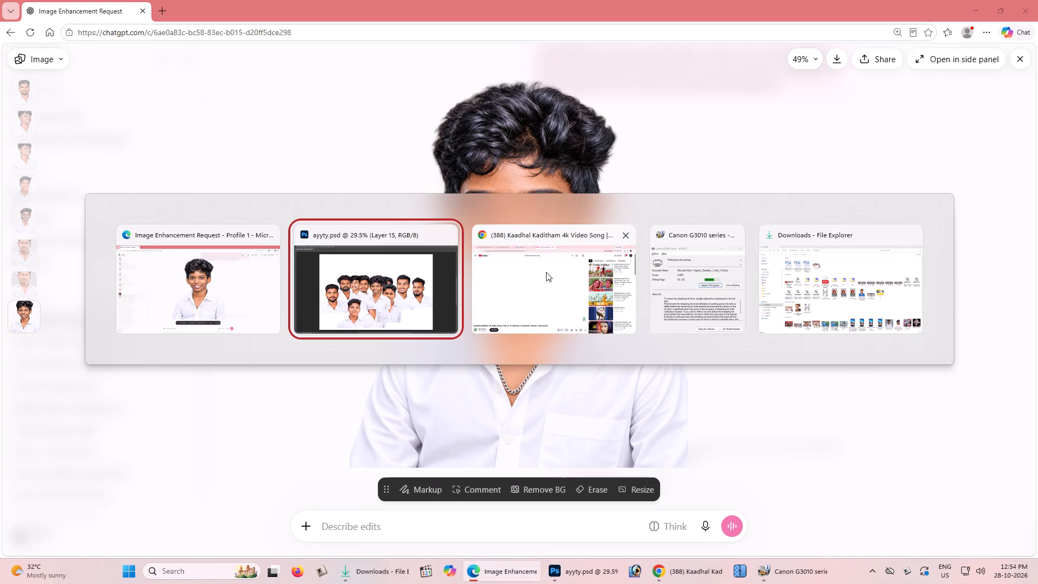
{"action": "left_click", "coordinate": [546, 272], "text": "alt"}
{"action": "left_click", "coordinate": [488, 261]}
{"action": "key", "text": "alt+Tab"}
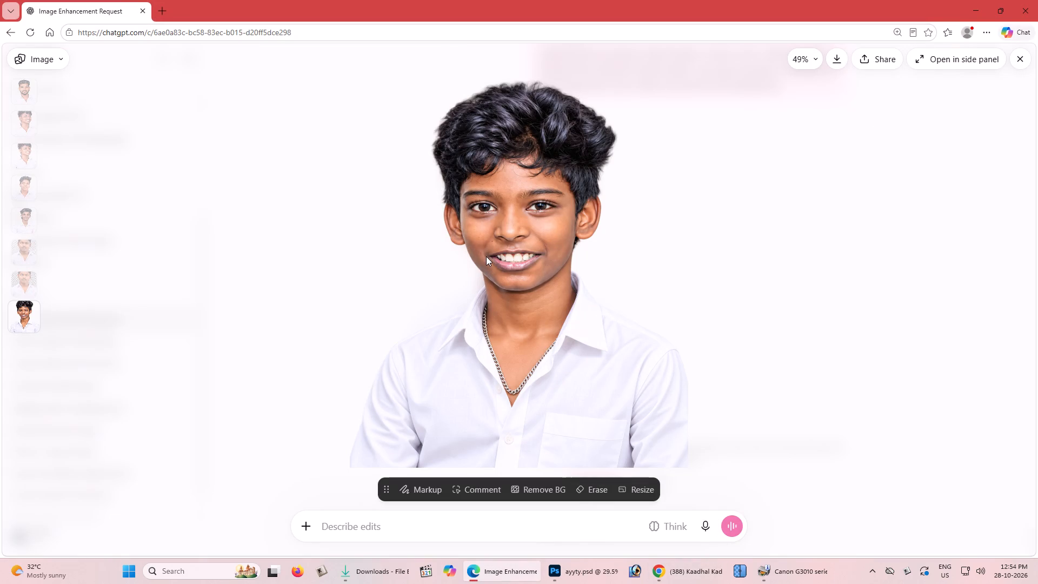